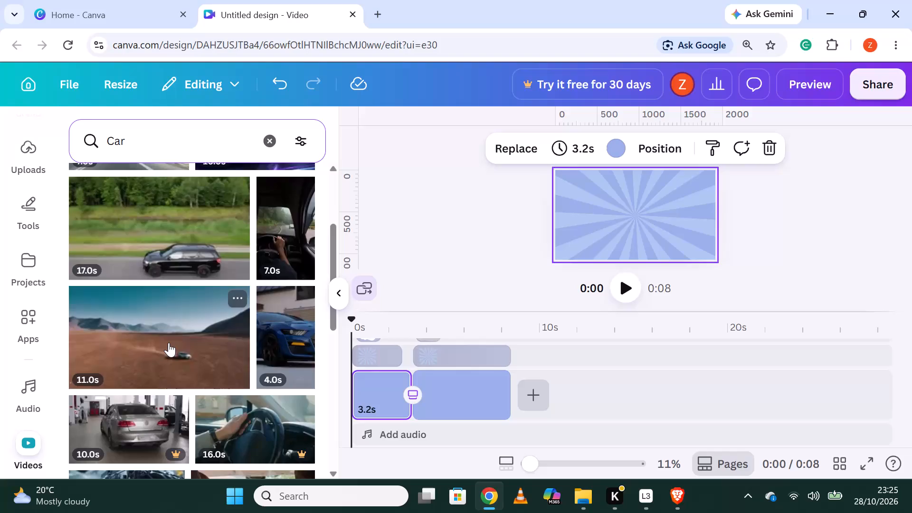
Add the 11.0s desert car video to the main timeline track after the two blue pages.
left_click_drag(169, 342, 583, 388)
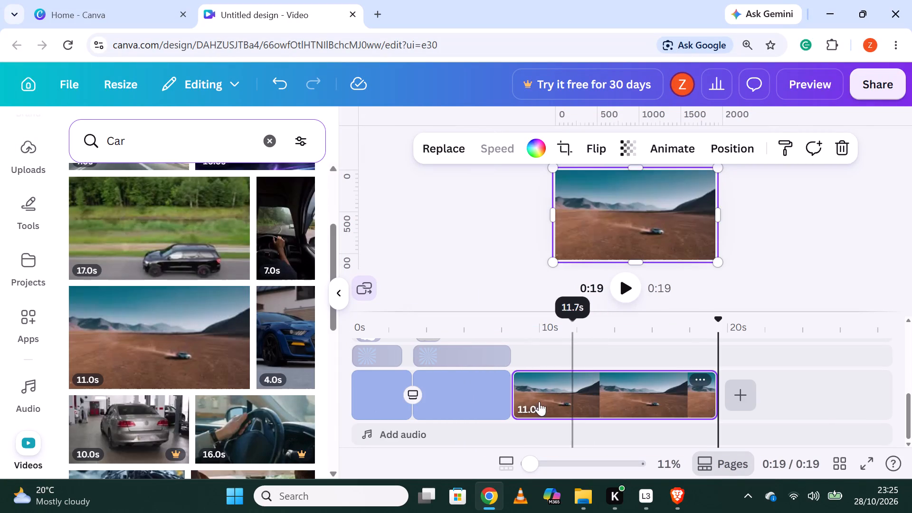
Play back the timeline with the first blue page selected to review the sequence.
left_click(370, 393)
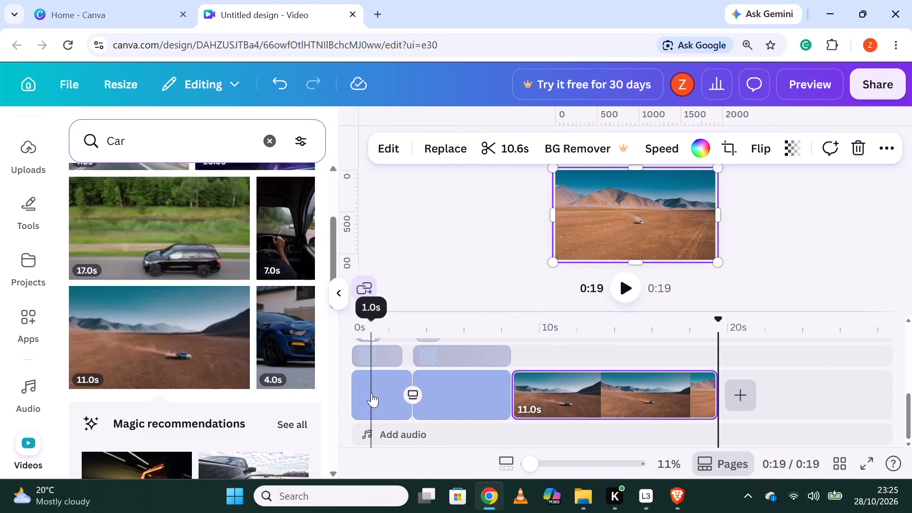
left_click(632, 290)
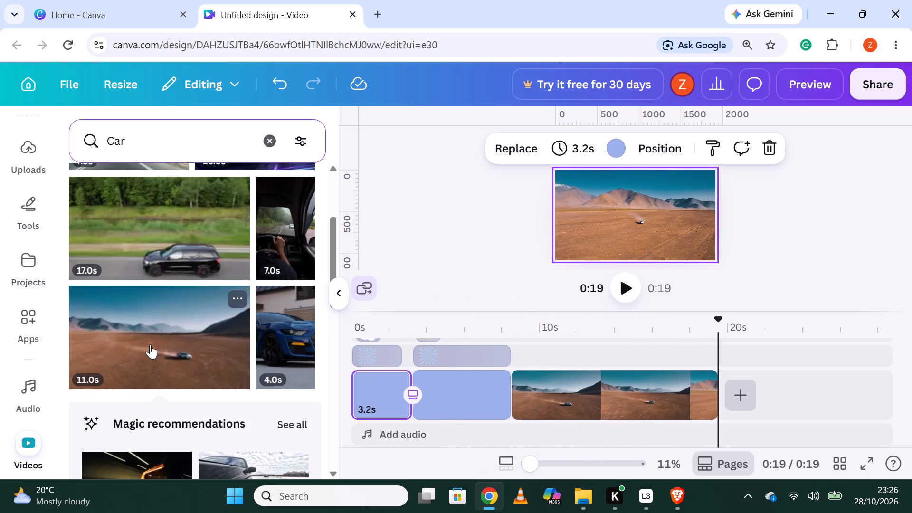
Add the 17.0s black SUV roadside video to the main track after the desert clip.
left_click_drag(162, 255, 181, 258)
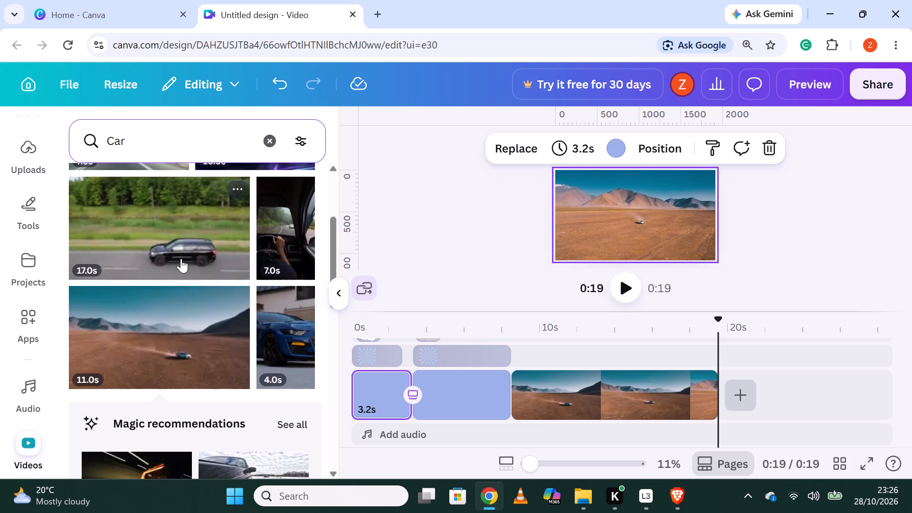
left_click_drag(181, 258, 803, 413)
left_click(810, 413)
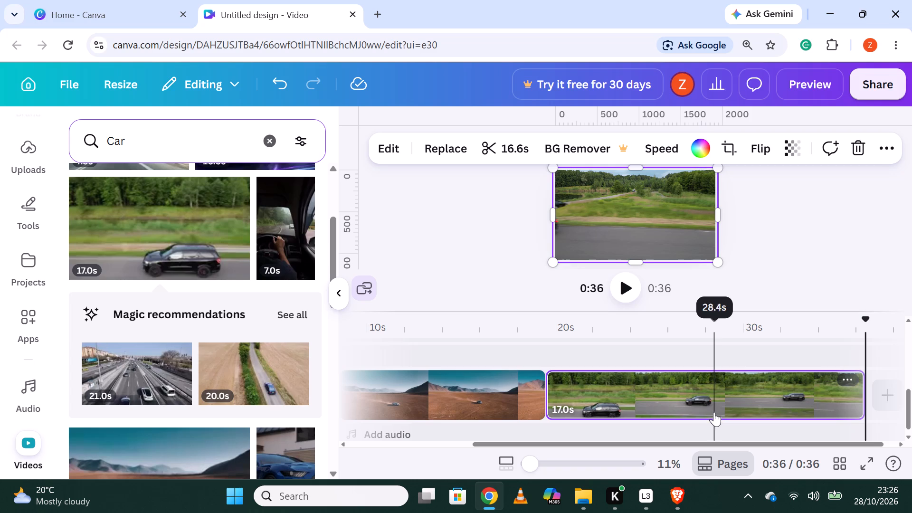
Play back the black SUV clip from near its beginning on the timeline.
left_click(590, 410)
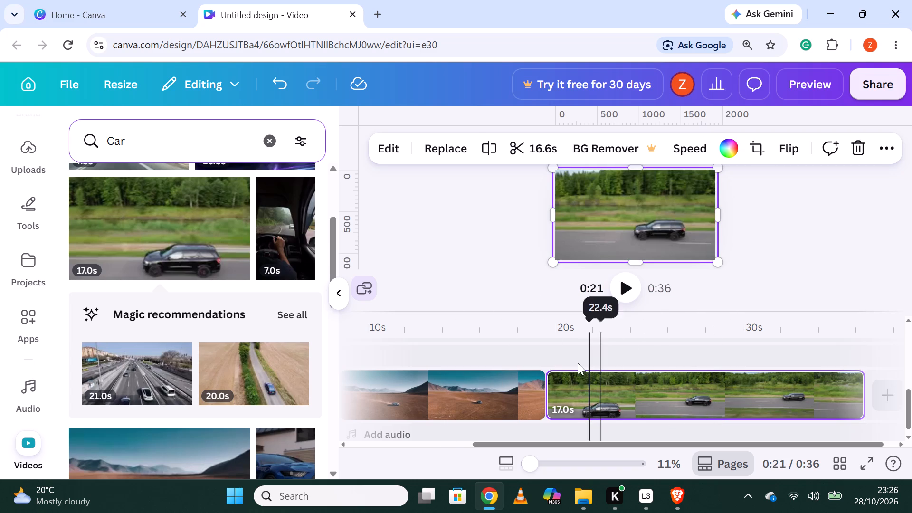
left_click(566, 383)
left_click(626, 296)
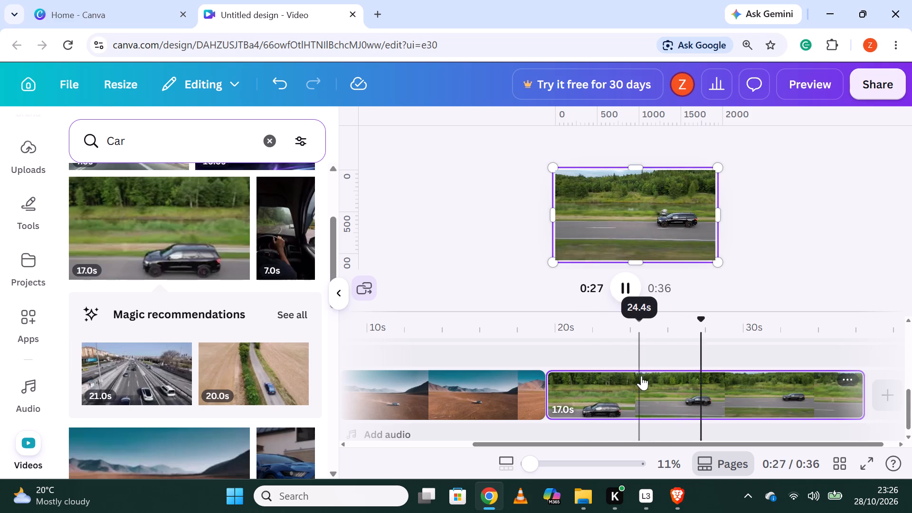
Find the 1:10 dashboard driving video among the car results and add it to the main track after the SUV clip.
scroll(197, 371, "down", 2)
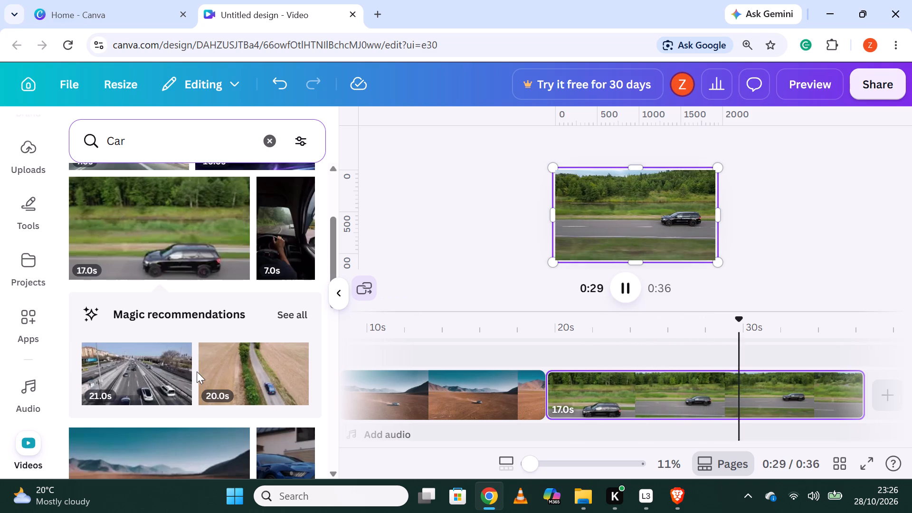
scroll(197, 371, "down", 2)
scroll(197, 371, "up", 2)
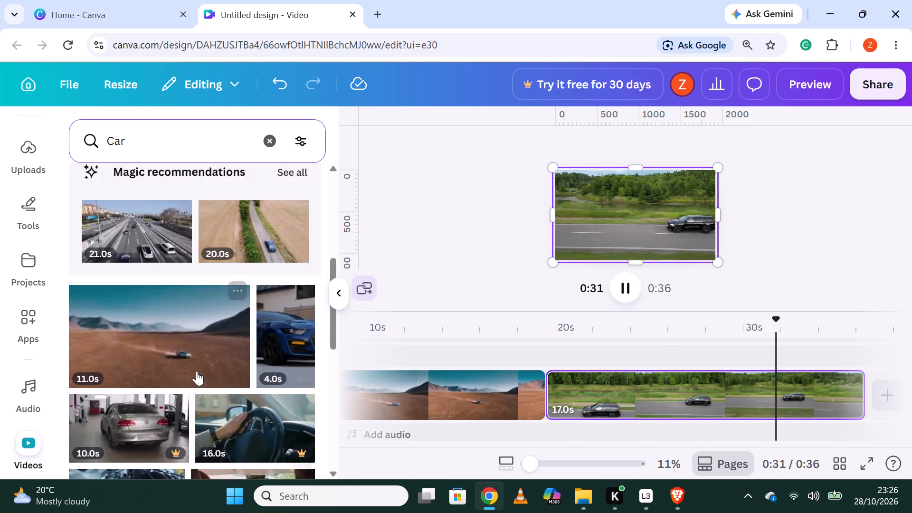
scroll(197, 371, "down", 4)
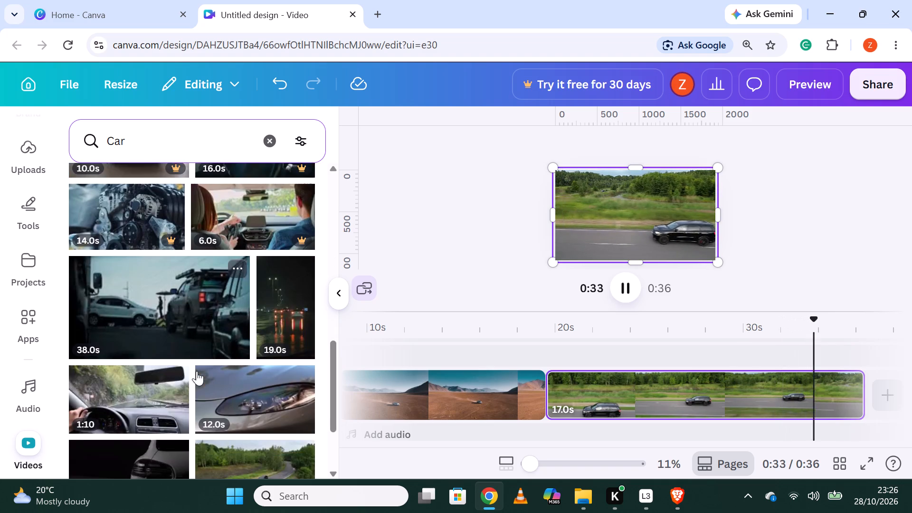
scroll(199, 396, "down", 1)
left_click_drag(138, 343, 306, 360)
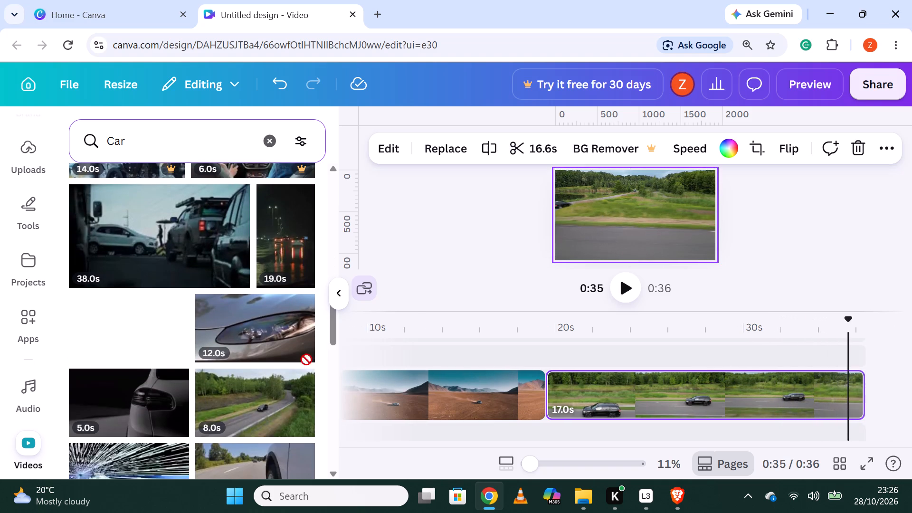
left_click_drag(306, 360, 896, 408)
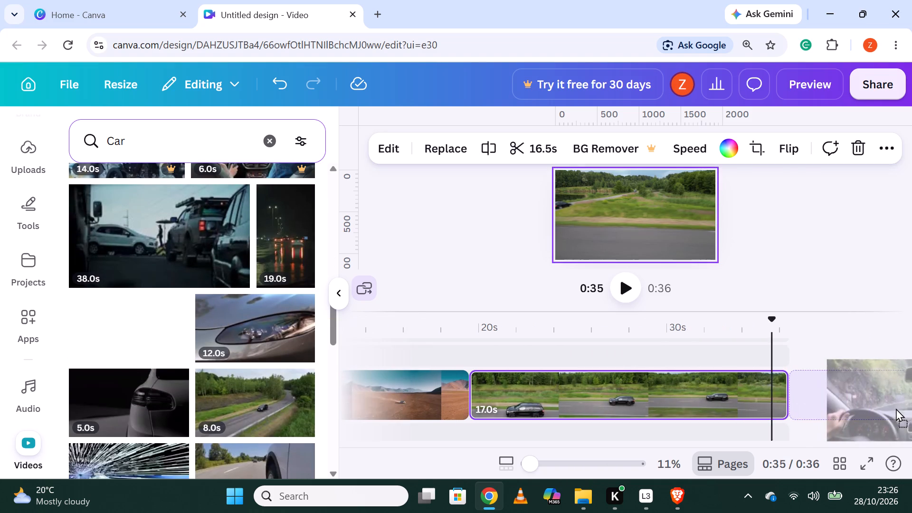
left_click_drag(896, 408, 850, 406)
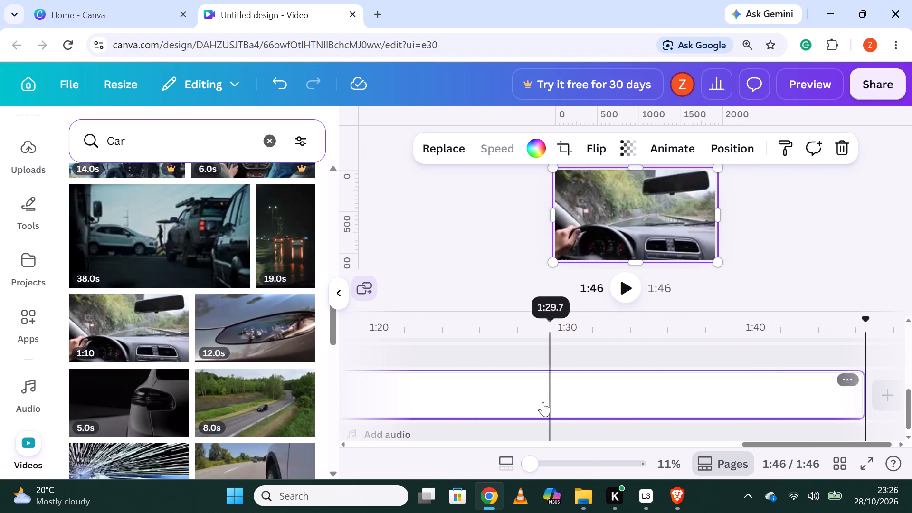
Place the 8.0s video of a car on a forest road on the overlay track, above the start of the desert clip.
left_click_drag(800, 445, 649, 450)
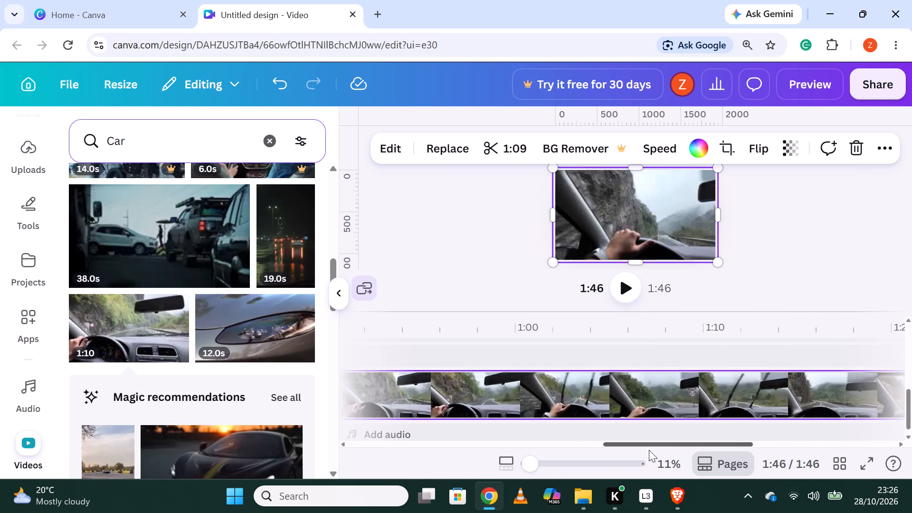
left_click_drag(649, 450, 528, 450)
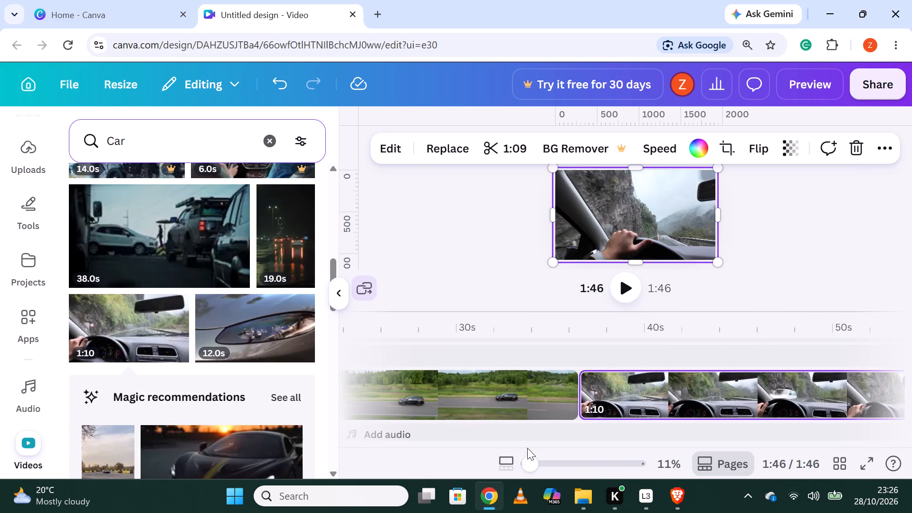
left_click_drag(521, 441, 386, 453)
scroll(99, 352, "down", 3)
scroll(256, 347, "down", 1)
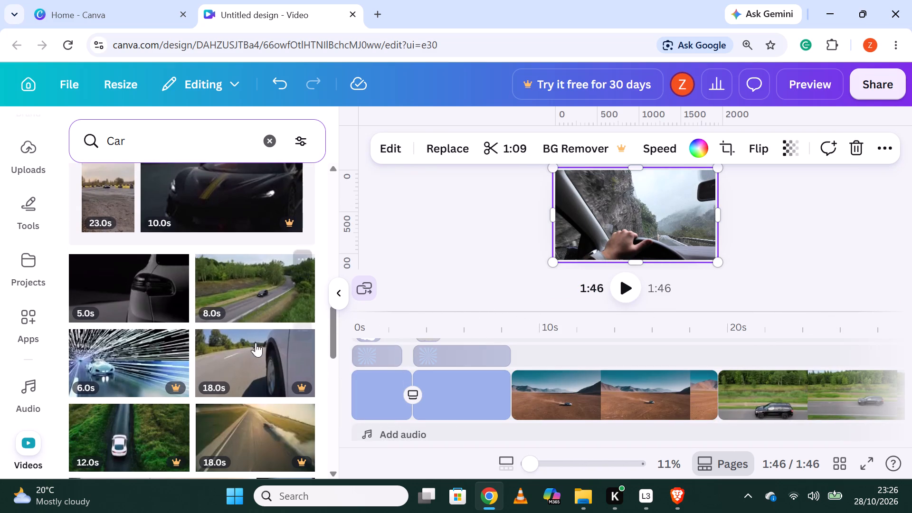
left_click_drag(237, 298, 565, 342)
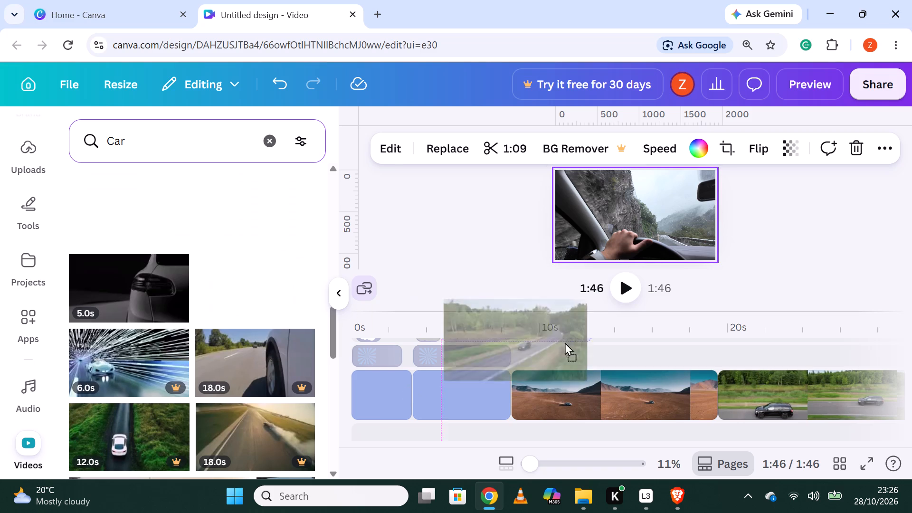
left_click_drag(565, 342, 565, 358)
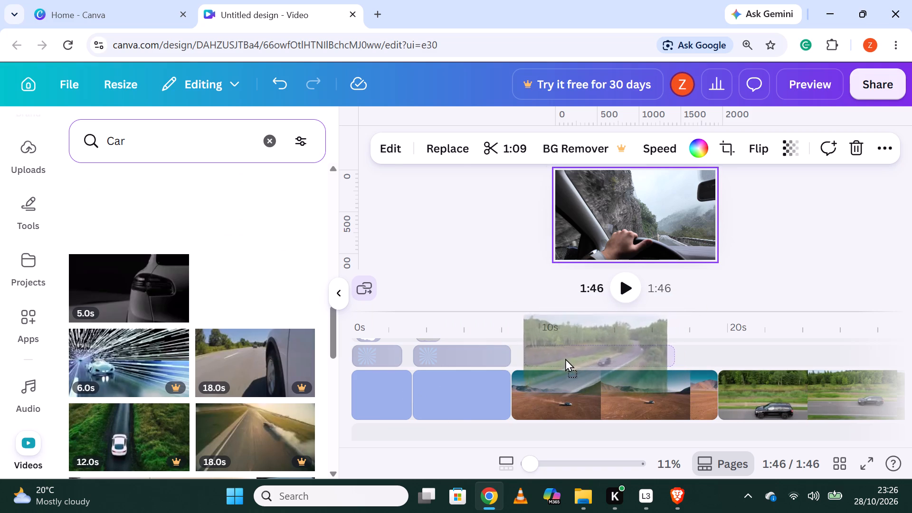
left_click_drag(565, 358, 557, 363)
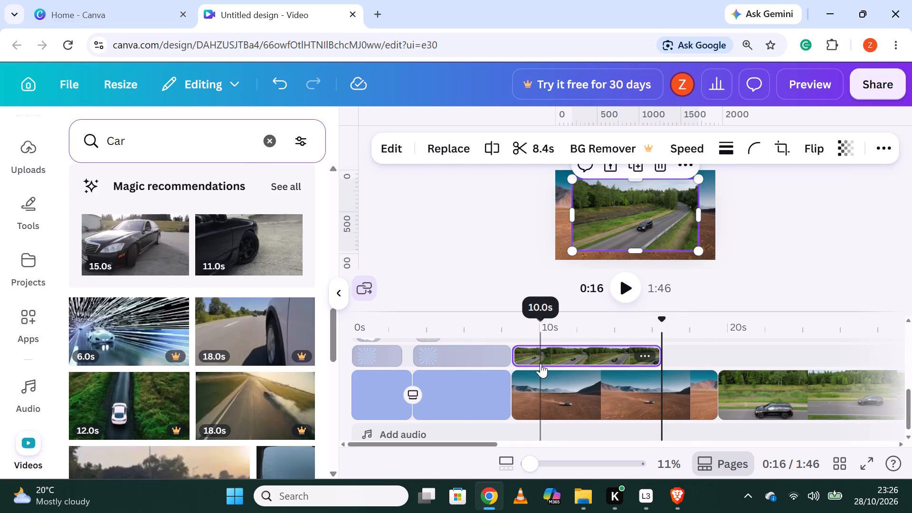
Place the 9.0s night traffic video on the overlay track directly after the forest road clip.
scroll(207, 378, "down", 1)
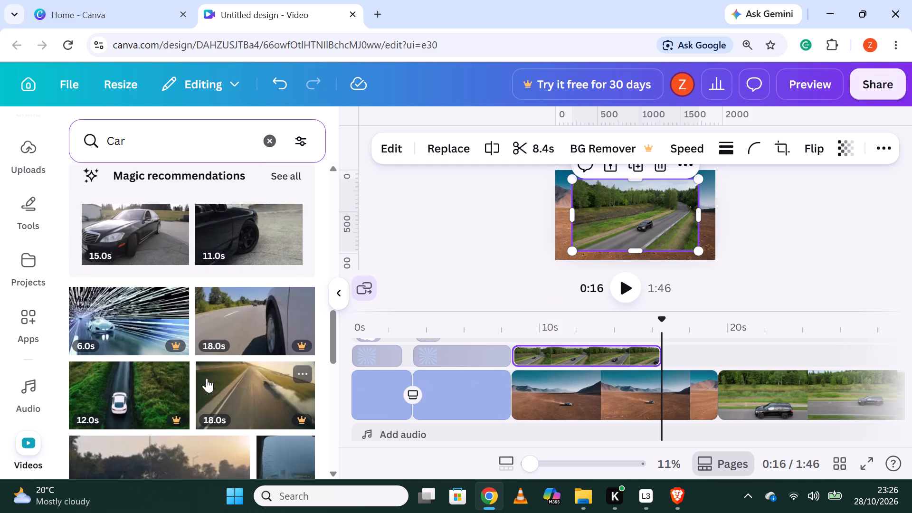
scroll(207, 378, "down", 1)
left_click_drag(136, 434, 136, 434)
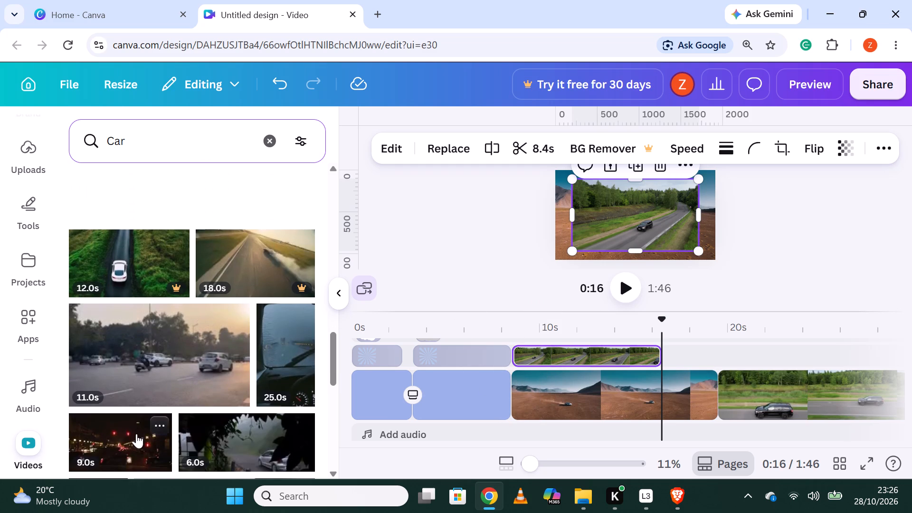
left_click_drag(136, 434, 732, 354)
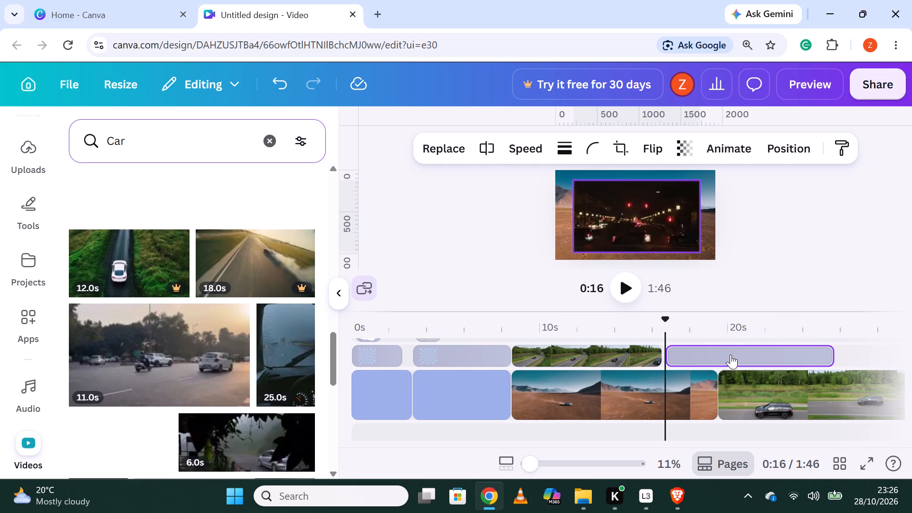
Find the 15.0s video of a road lined with bare trees and place it on the overlay track after the night traffic clip.
scroll(258, 403, "down", 3)
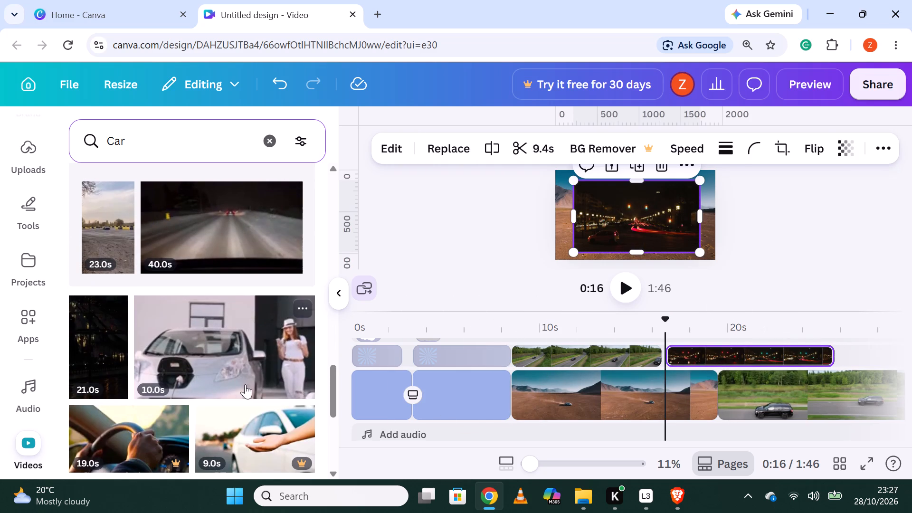
scroll(261, 386, "down", 1)
scroll(129, 370, "down", 1)
scroll(249, 360, "down", 1)
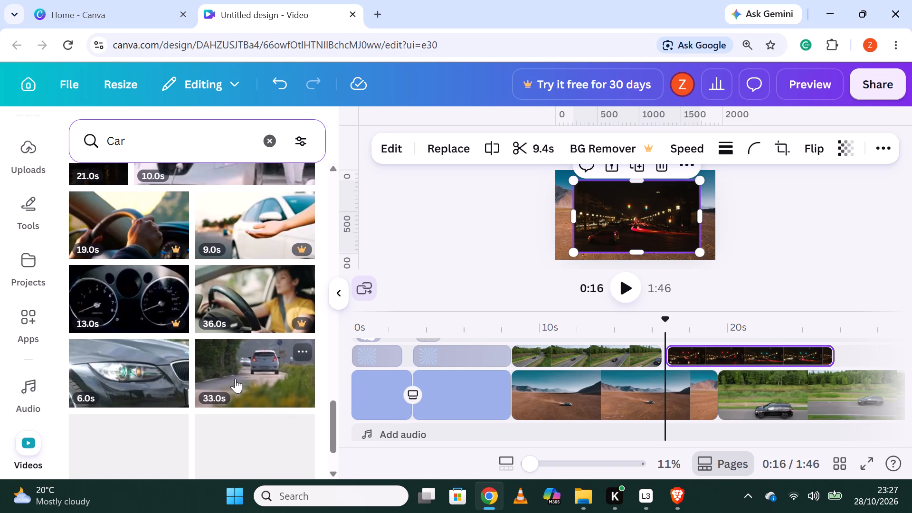
scroll(155, 378, "down", 4)
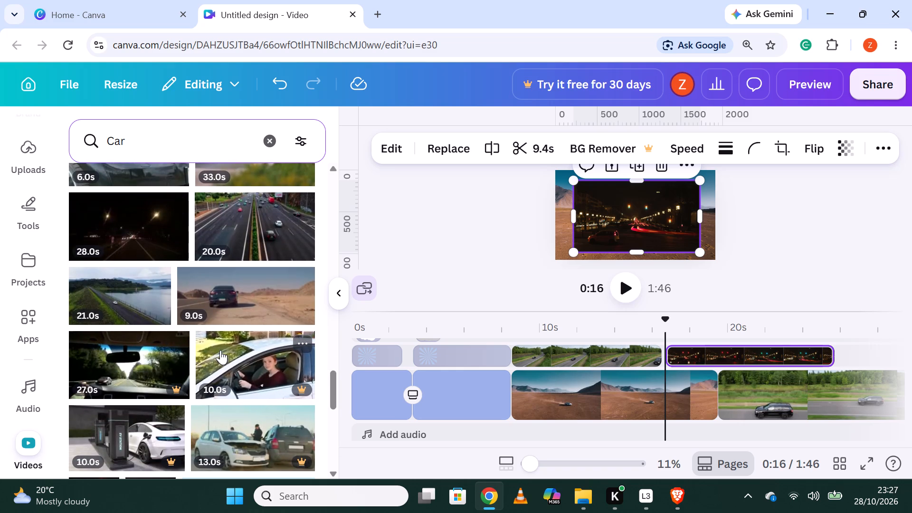
scroll(173, 345, "down", 3)
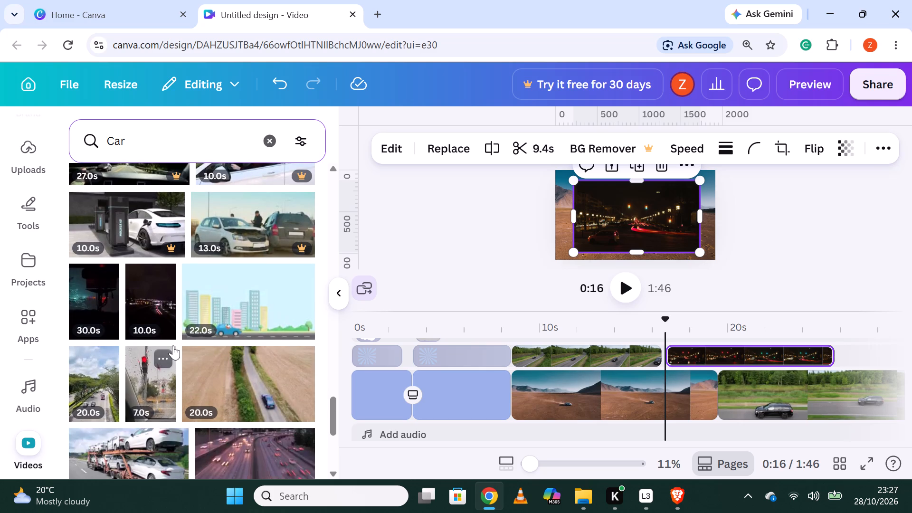
scroll(162, 361, "down", 3)
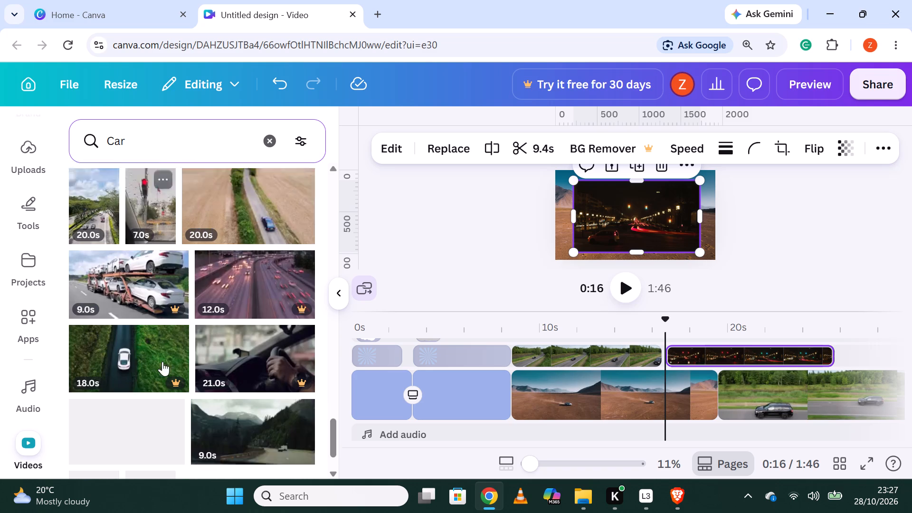
left_click_drag(111, 400, 911, 365)
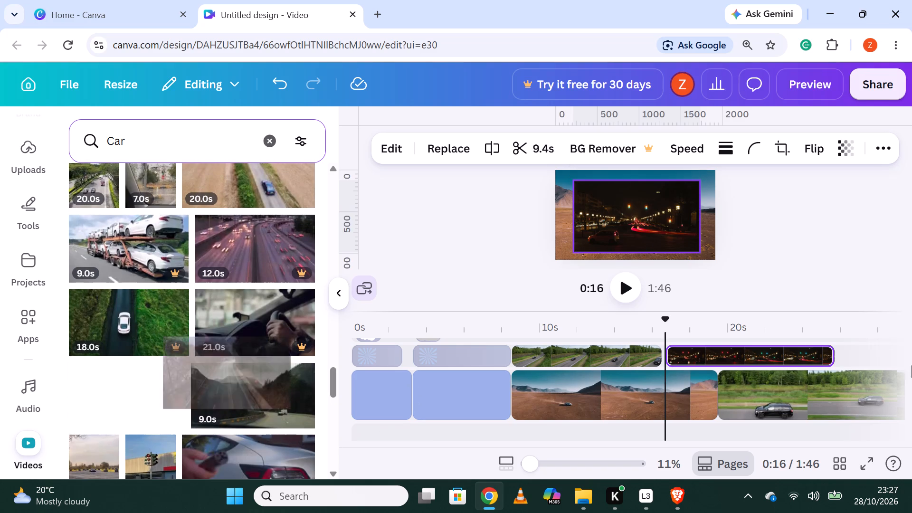
left_click_drag(911, 365, 735, 351)
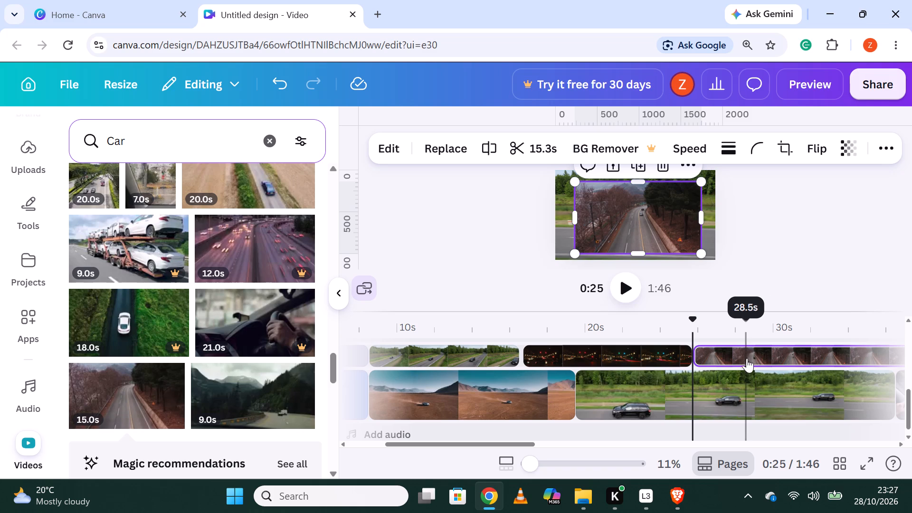
Place the 8.0s vertical traffic light video on the overlay track after the tree-lined road clip.
scroll(746, 367, "down", 1)
scroll(745, 367, "up", 1)
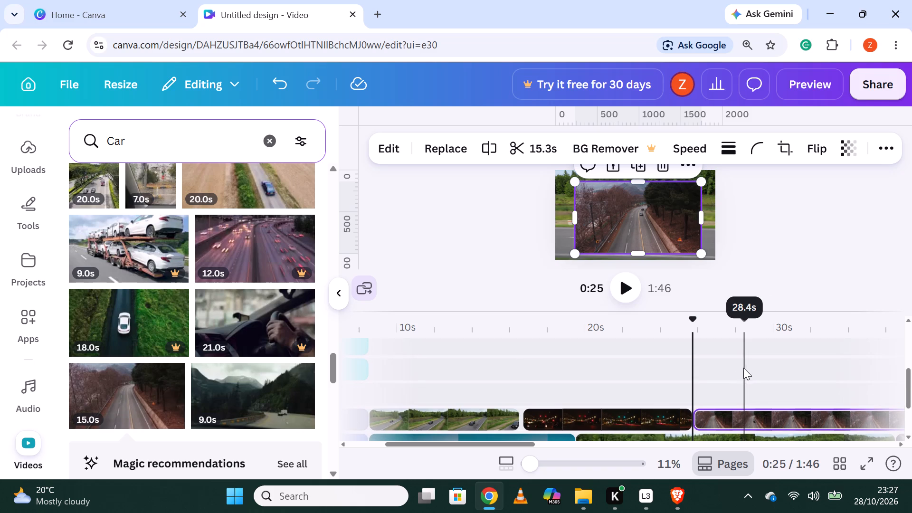
scroll(736, 372, "down", 1)
scroll(199, 342, "down", 3)
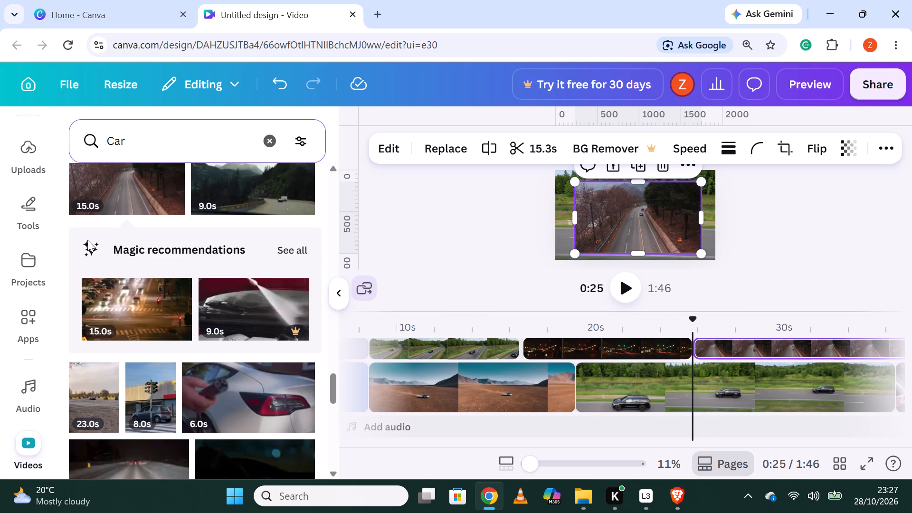
scroll(142, 322, "down", 1)
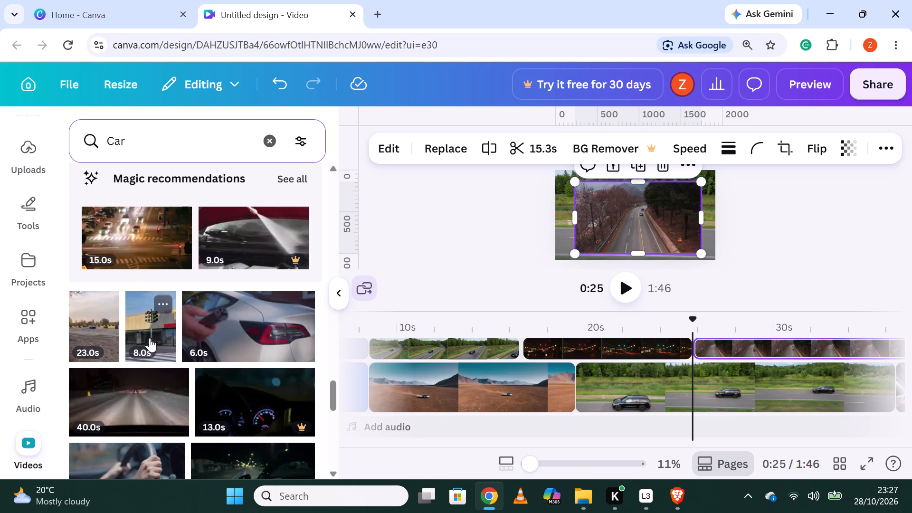
left_click_drag(150, 338, 911, 370)
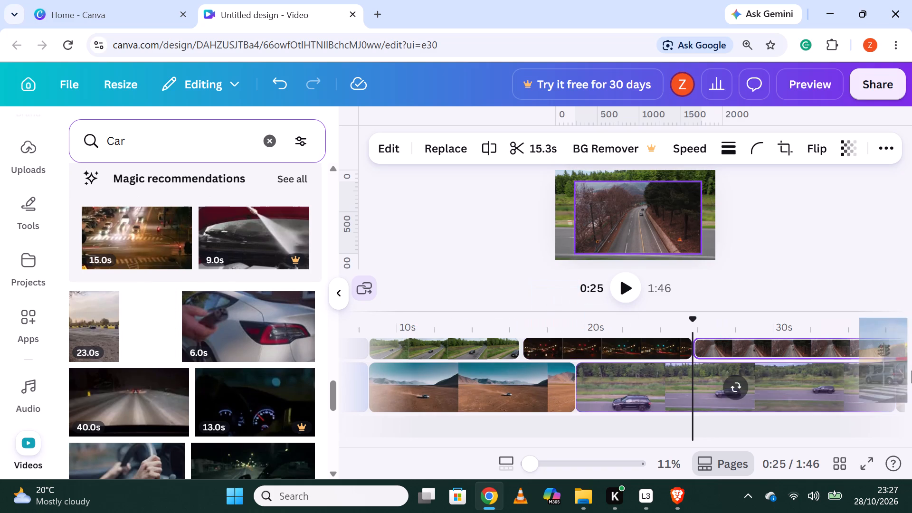
left_click_drag(911, 370, 587, 346)
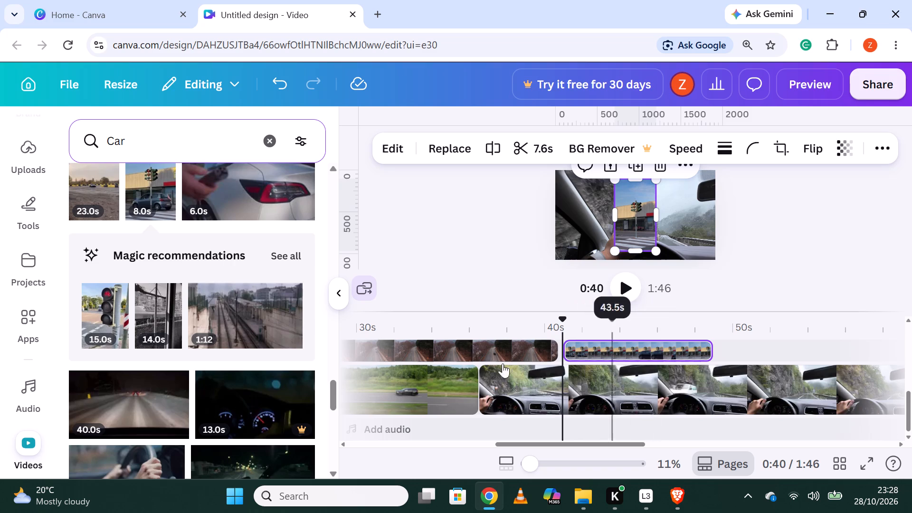
Place the 40.0s night road video on the overlay track directly after the vertical traffic light clip.
scroll(218, 386, "down", 2)
left_click_drag(126, 262, 128, 261)
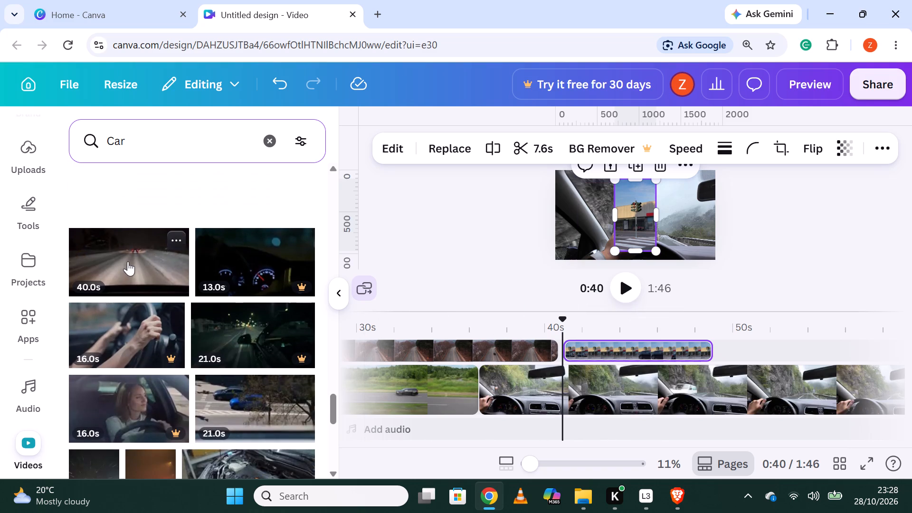
left_click_drag(128, 261, 775, 344)
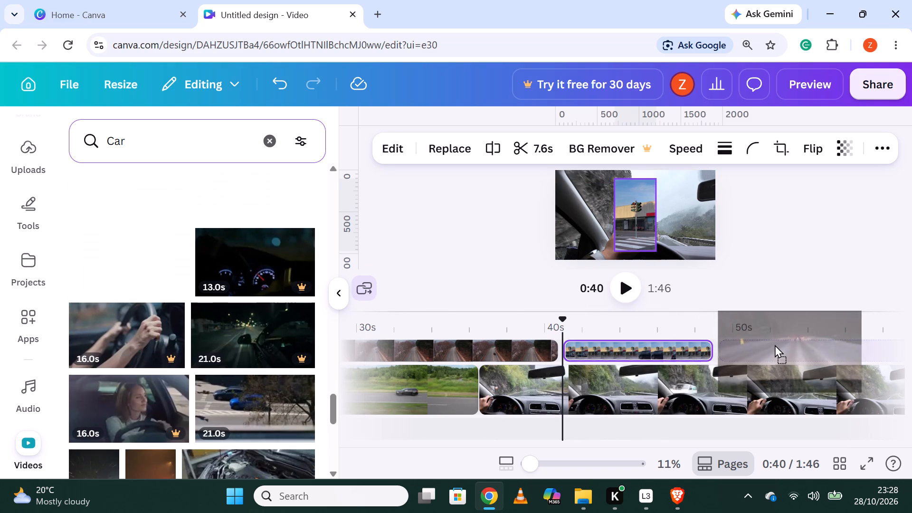
left_click_drag(775, 344, 773, 342)
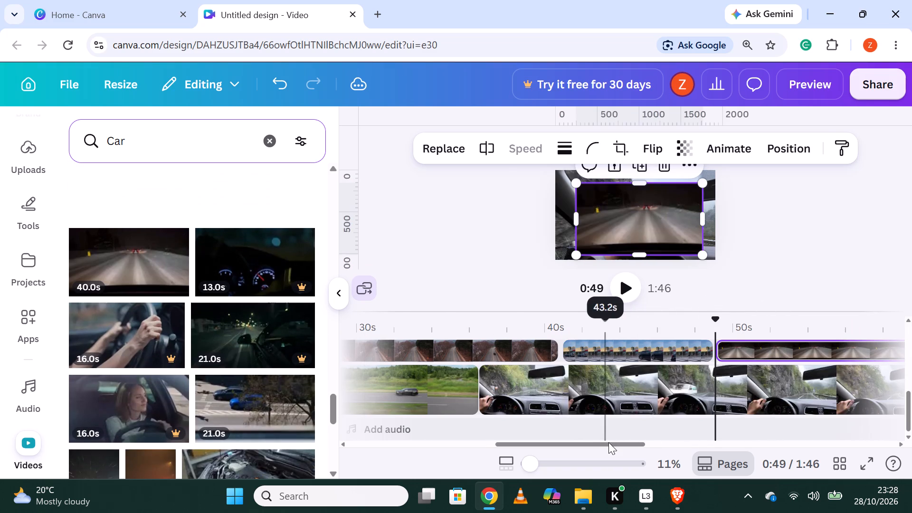
Enlarge the 40.0s night road overlay clip on the canvas until it covers the whole frame.
left_click_drag(609, 443, 709, 435)
left_click(473, 349)
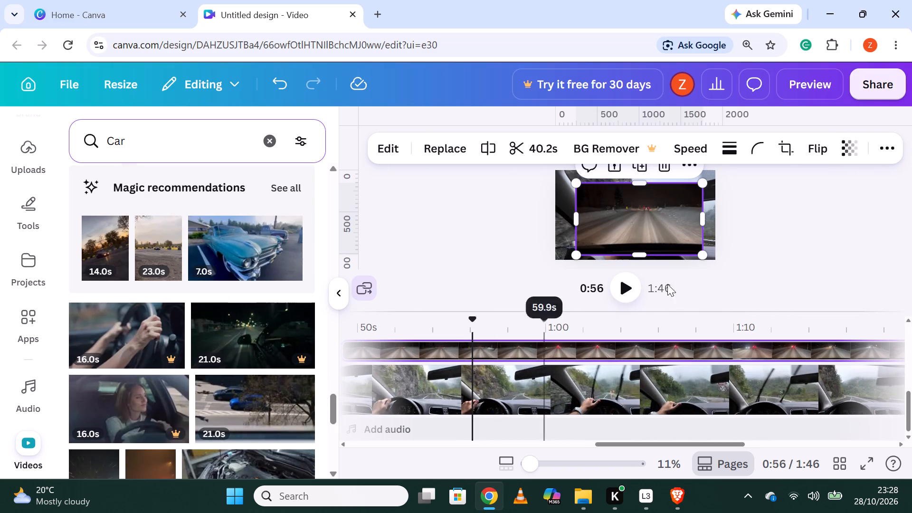
left_click(622, 295)
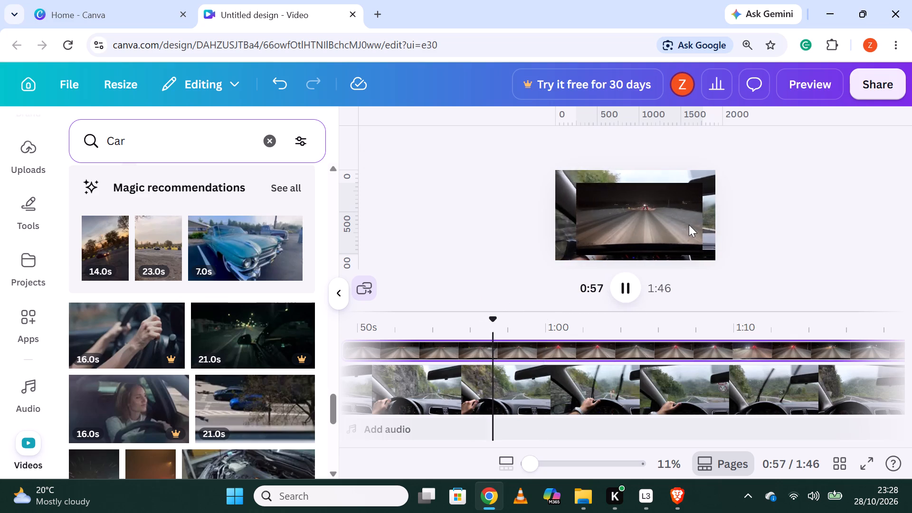
left_click(687, 228)
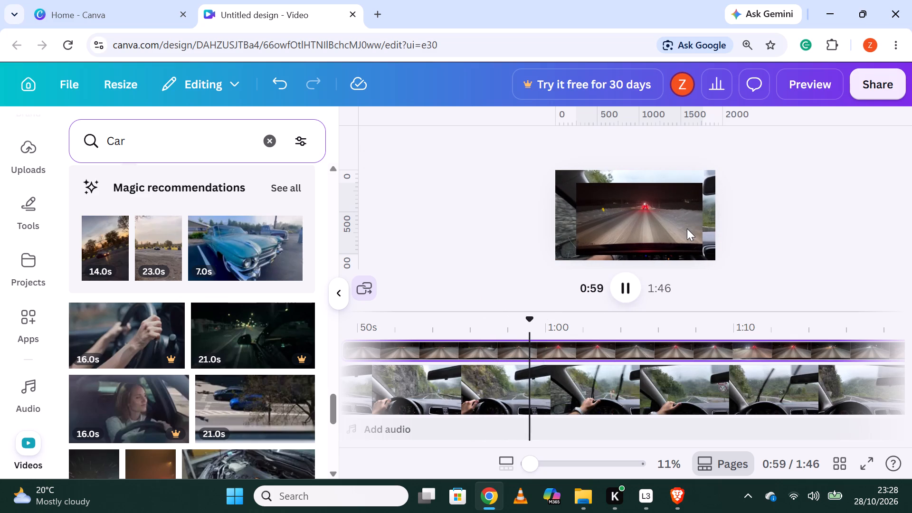
left_click(691, 216)
left_click_drag(701, 221, 714, 219)
left_click_drag(574, 224, 555, 228)
left_click_drag(640, 187, 637, 173)
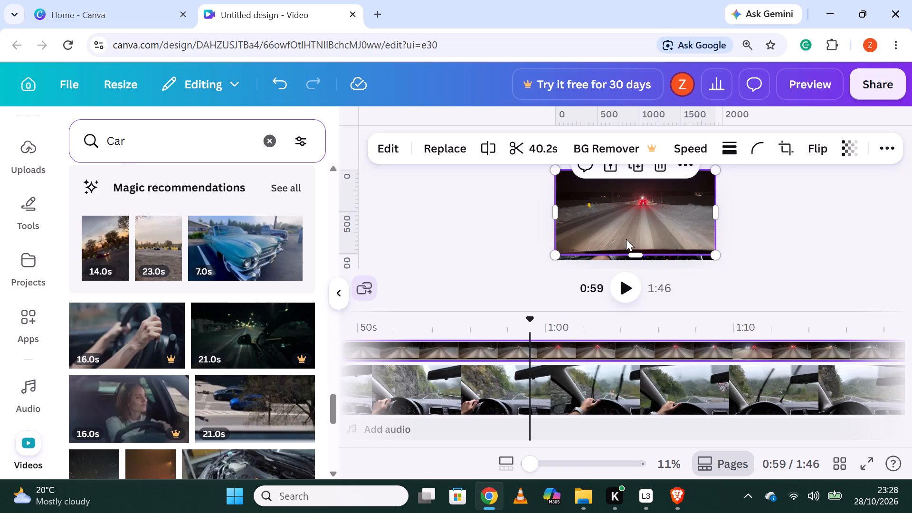
left_click_drag(636, 255, 636, 261)
left_click(634, 260)
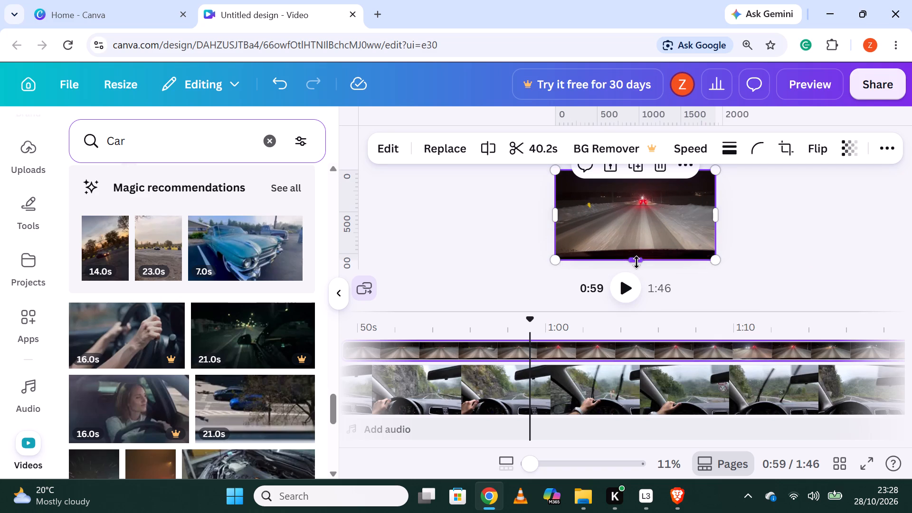
Place the 21.0s blue car street video on the track above the forest road clip, starting at about 8 s.
scroll(561, 372, "up", 2)
scroll(561, 372, "down", 1)
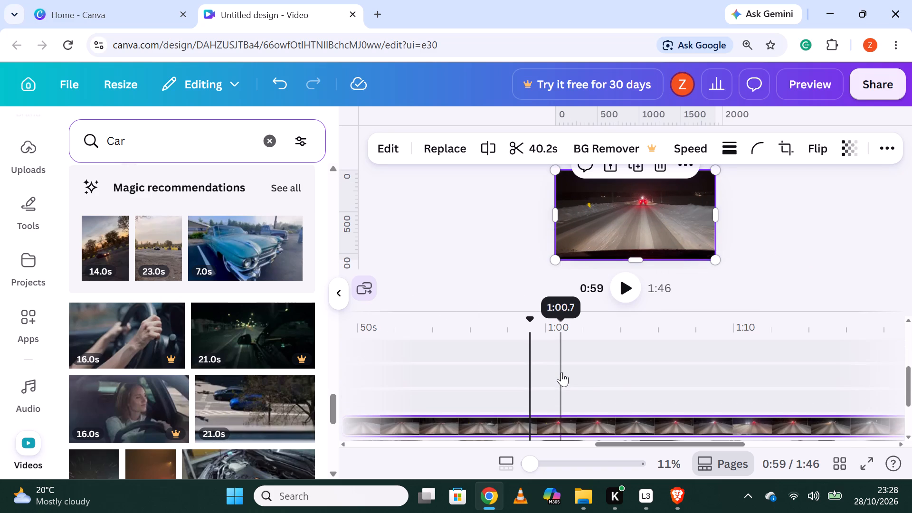
left_click_drag(643, 440, 439, 443)
left_click(439, 443)
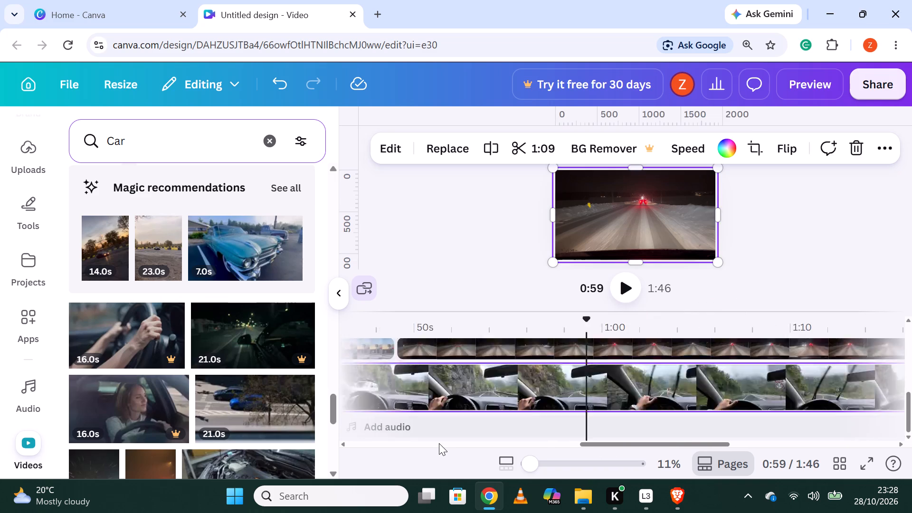
left_click_drag(560, 443, 454, 444)
scroll(684, 368, "up", 1)
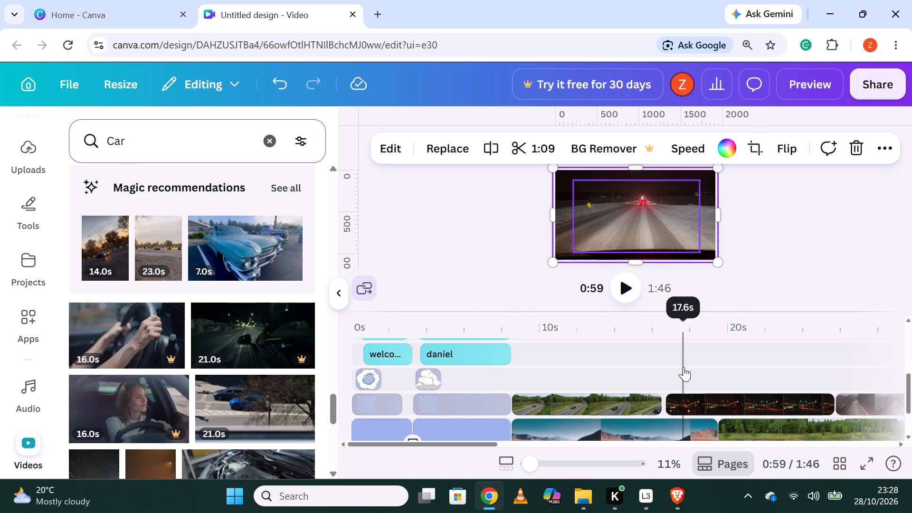
scroll(203, 413, "down", 2)
left_click_drag(273, 260, 431, 307)
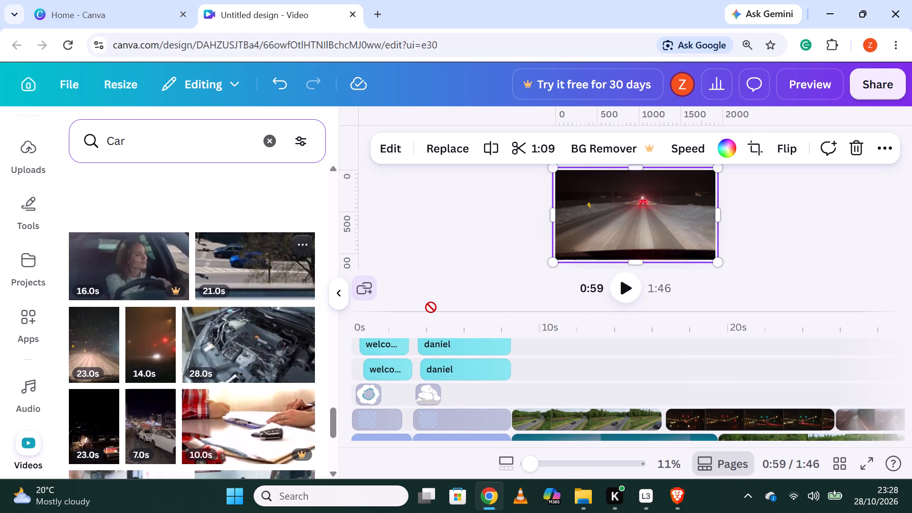
left_click_drag(431, 307, 572, 386)
left_click(572, 386)
left_click(610, 388)
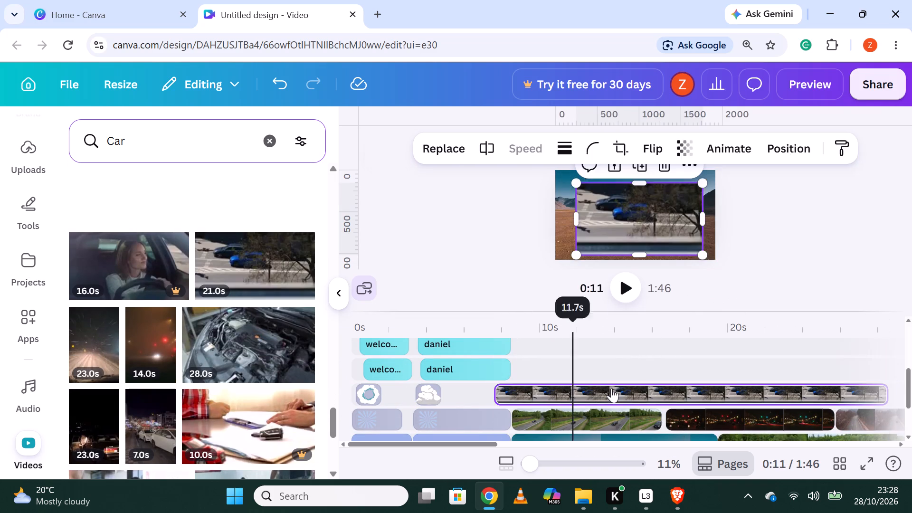
Enlarge the blue car street clip on the canvas to its edges so it fills the frame.
left_click(522, 392)
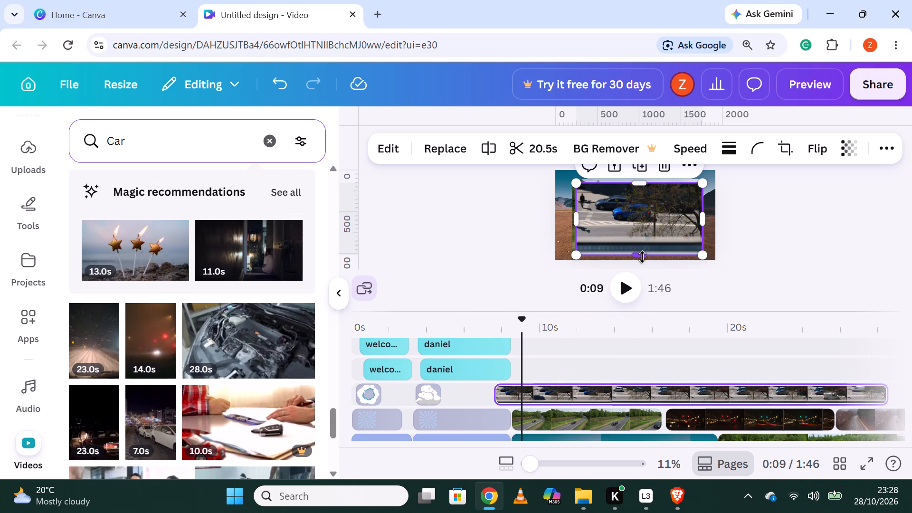
left_click(641, 257)
left_click_drag(707, 219, 718, 219)
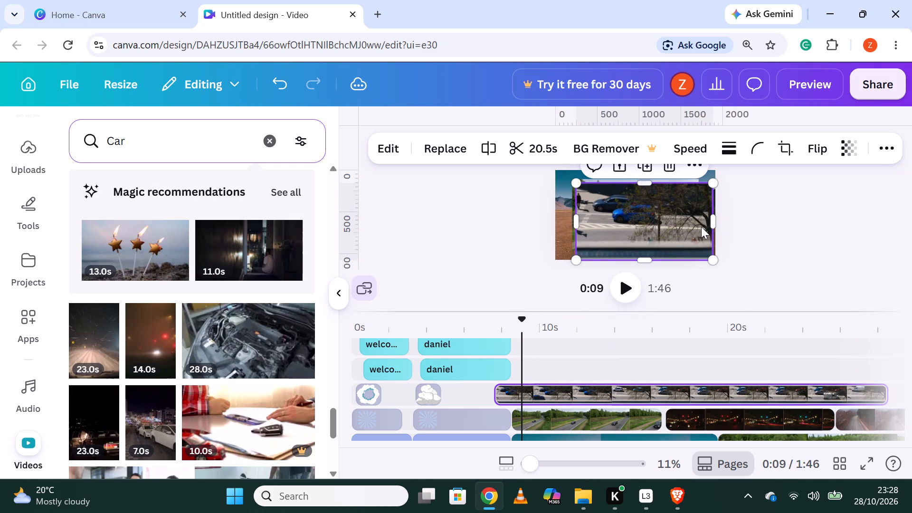
left_click_drag(573, 221, 553, 224)
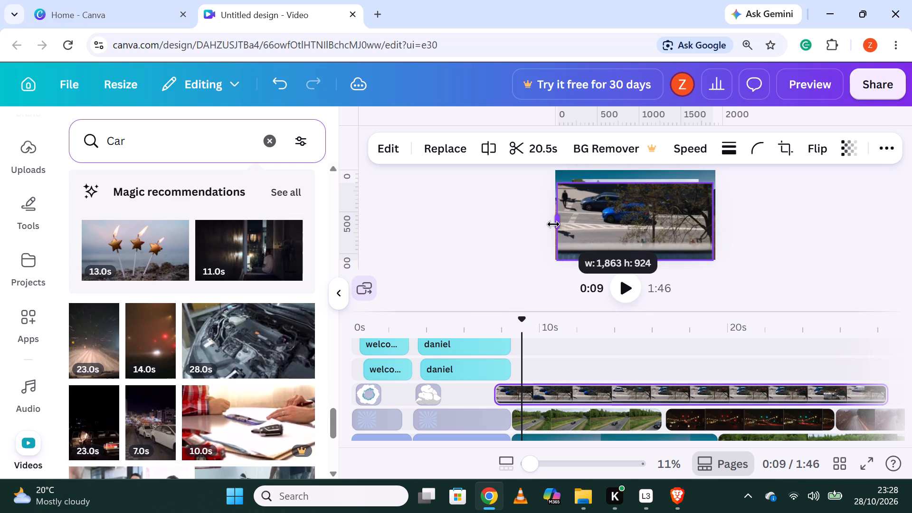
left_click_drag(635, 181, 637, 174)
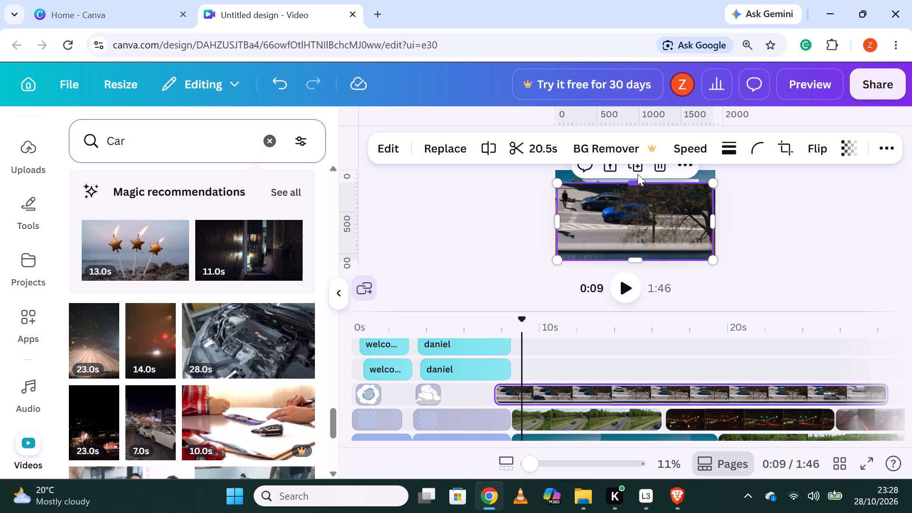
left_click_drag(637, 174, 640, 170)
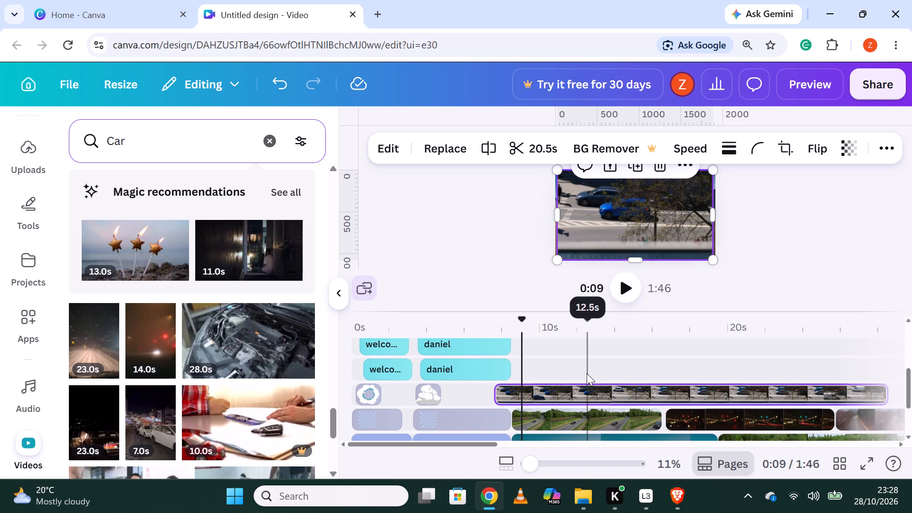
Preview the blue car street clip, split it at about 14 s and delete the part after the split.
left_click(617, 282)
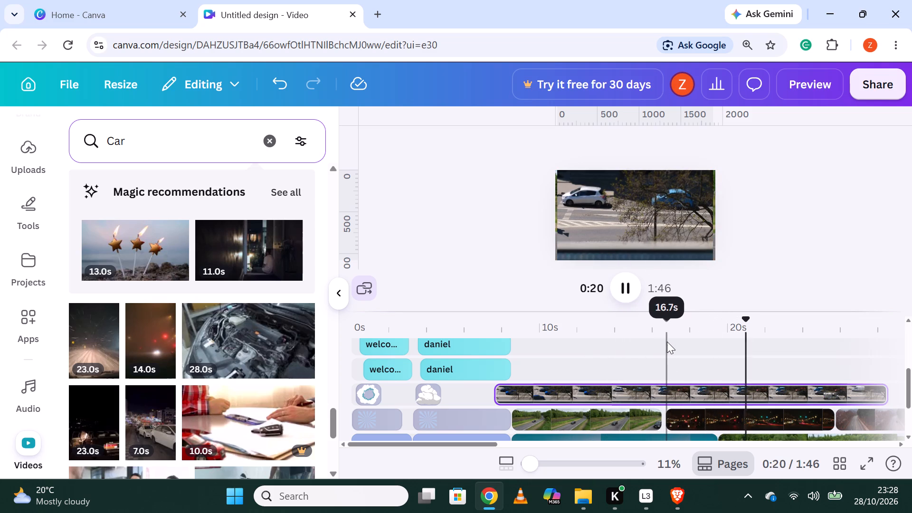
left_click(627, 288)
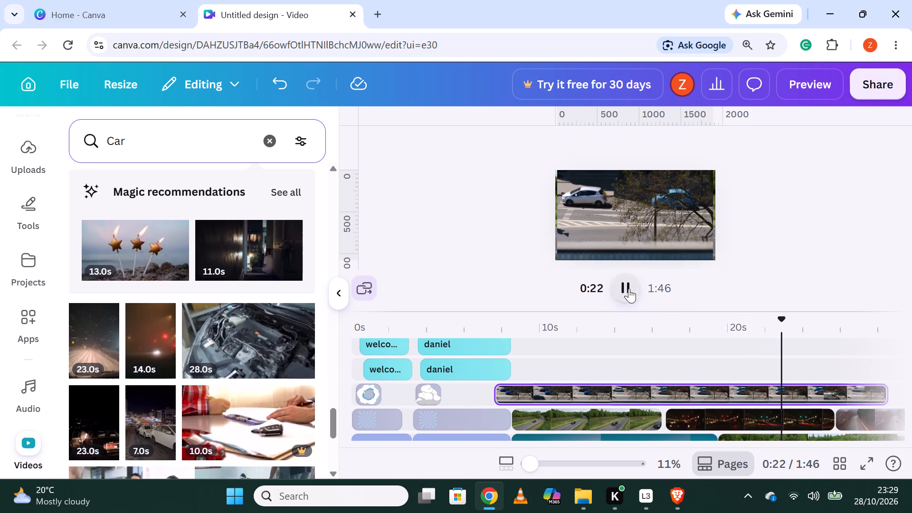
left_click(619, 393)
right_click(616, 392)
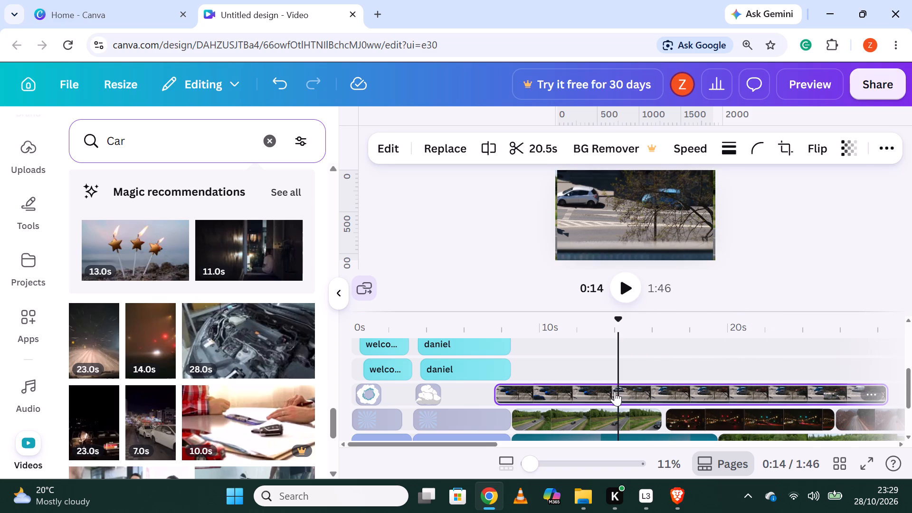
left_click(668, 452)
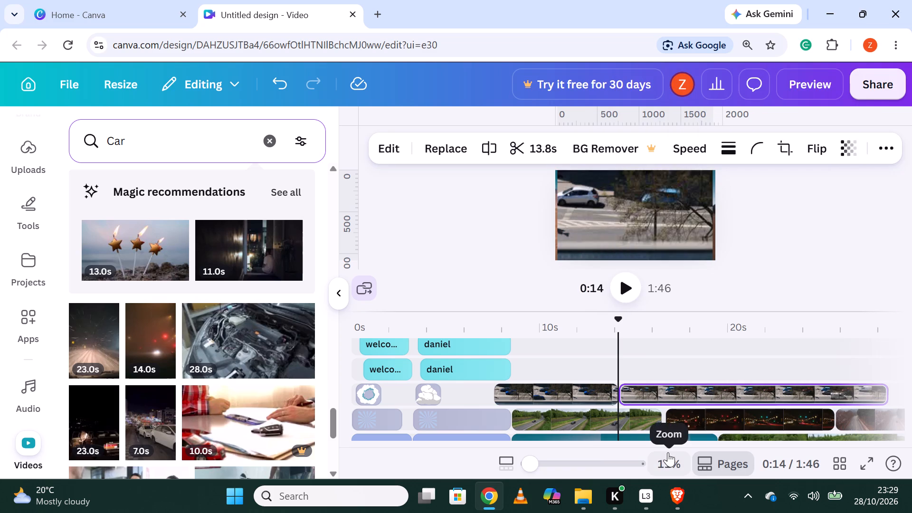
right_click(681, 394)
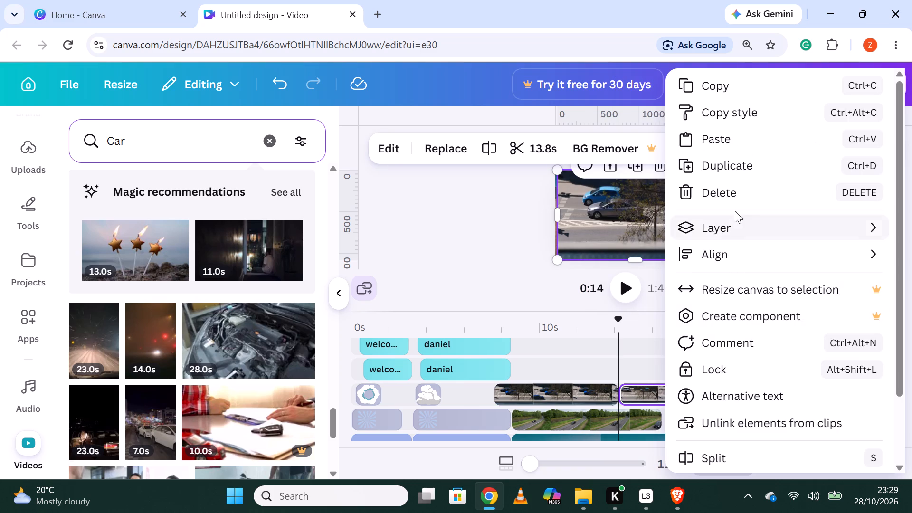
left_click(736, 199)
Place the 6.0s futuristic car video on the same track as the blue car street clip, just after it.
scroll(252, 369, "down", 2)
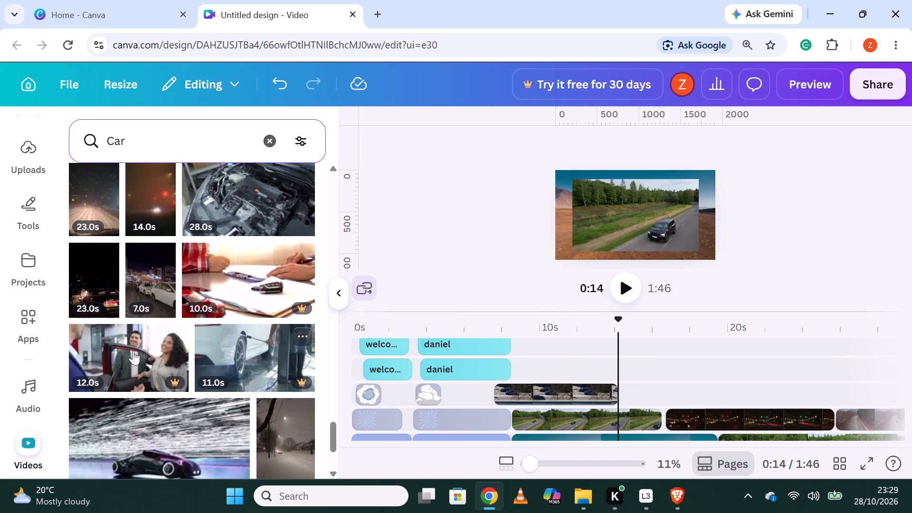
scroll(130, 351, "down", 2)
left_click_drag(176, 318, 675, 391)
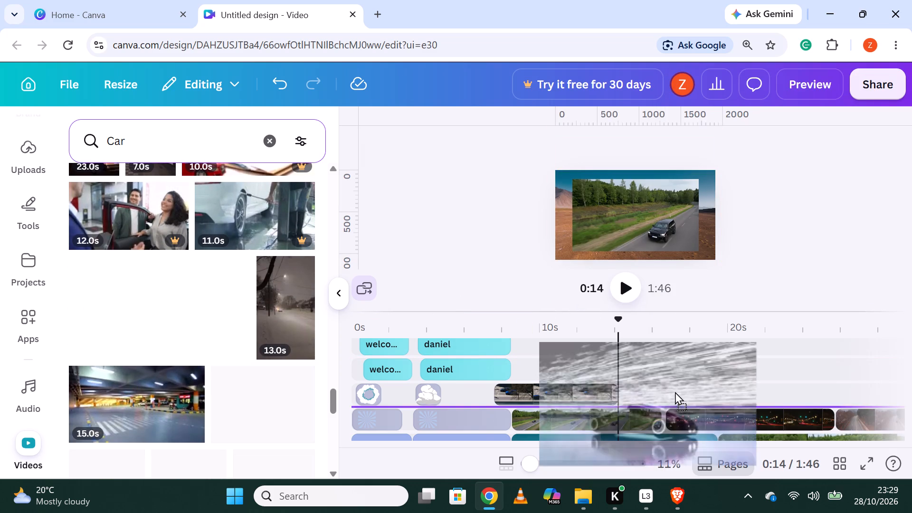
left_click_drag(675, 391, 729, 381)
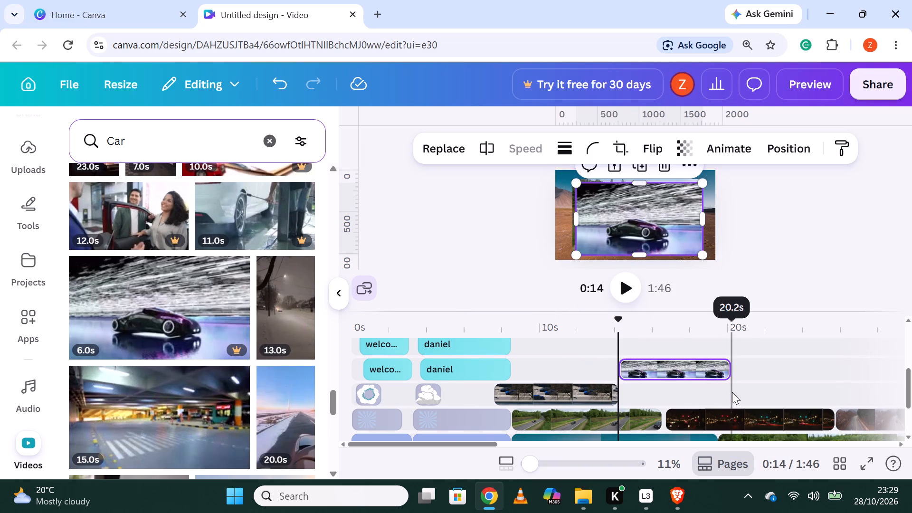
left_click_drag(655, 362, 664, 386)
Enlarge the futuristic car clip on the canvas, widening both sides and extending its upper edge to the frame's top.
left_click(674, 394)
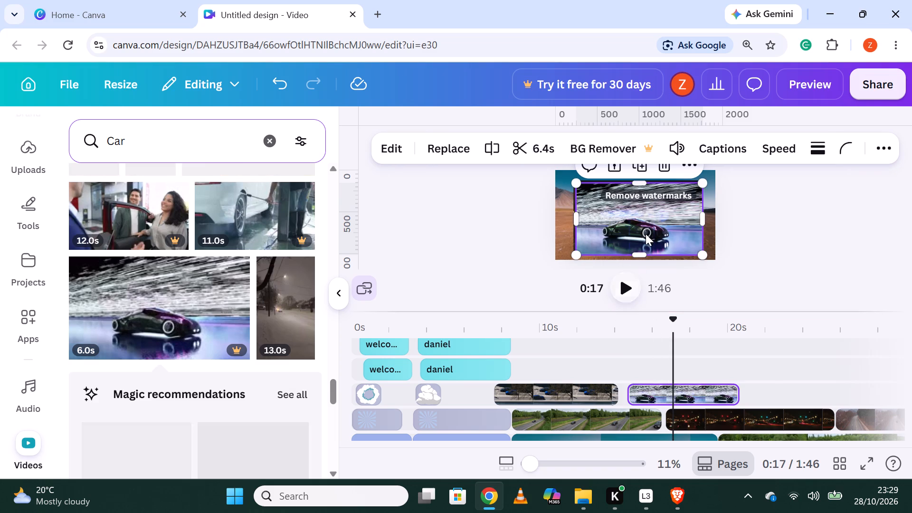
left_click_drag(702, 218, 708, 217)
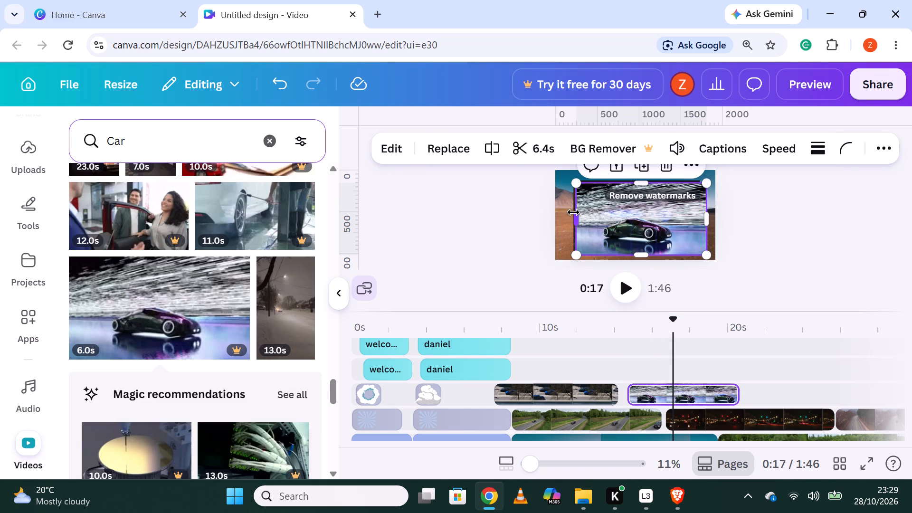
left_click_drag(575, 218, 564, 218)
left_click_drag(638, 180, 638, 172)
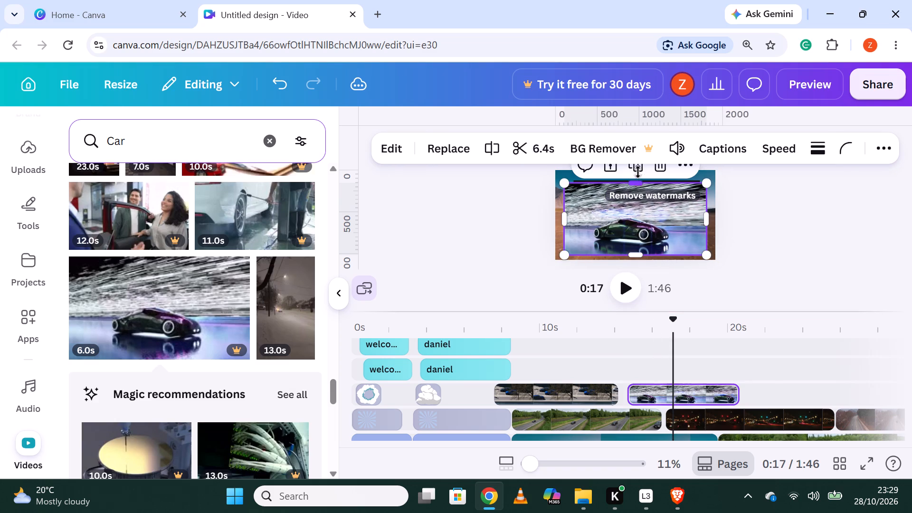
left_click_drag(638, 172, 640, 164)
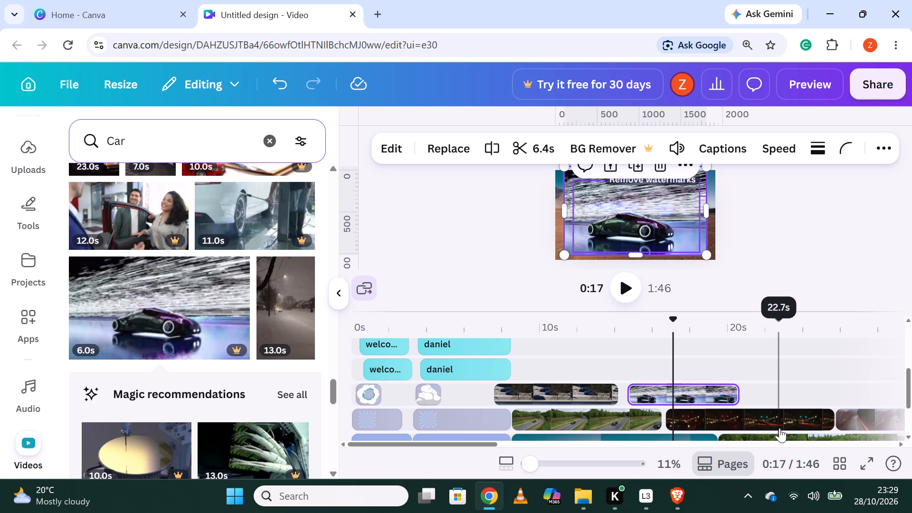
Find the 5.0s red sunset road video and place it on the same track after the futuristic car clip.
scroll(720, 453, "down", 1)
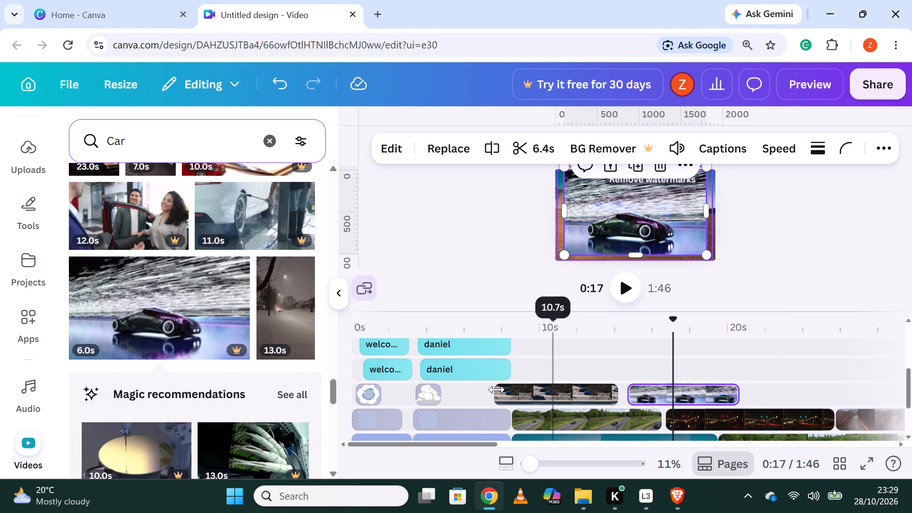
scroll(204, 399, "down", 2)
scroll(157, 389, "down", 2)
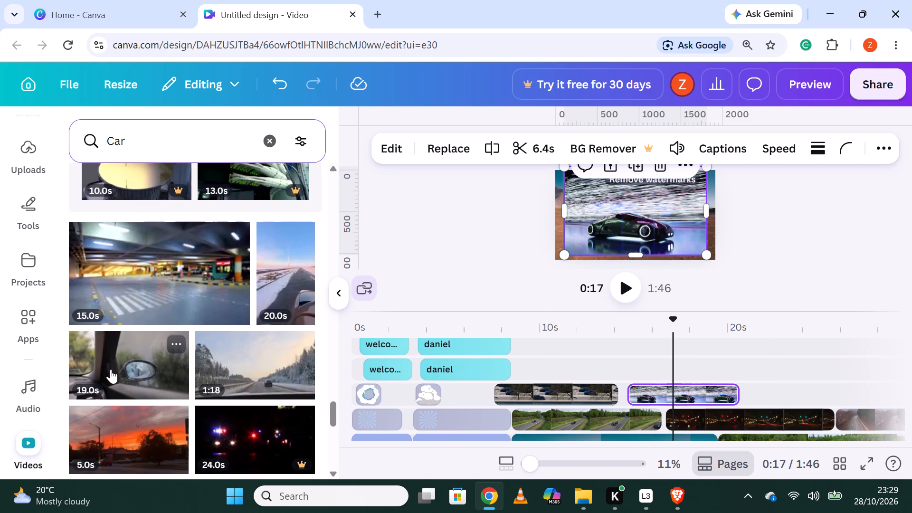
left_click_drag(117, 441, 119, 438)
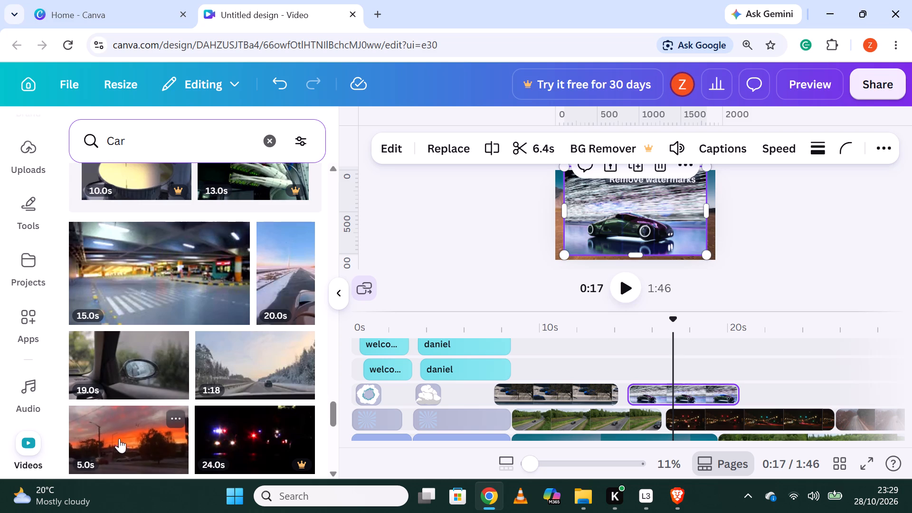
left_click_drag(119, 438, 801, 389)
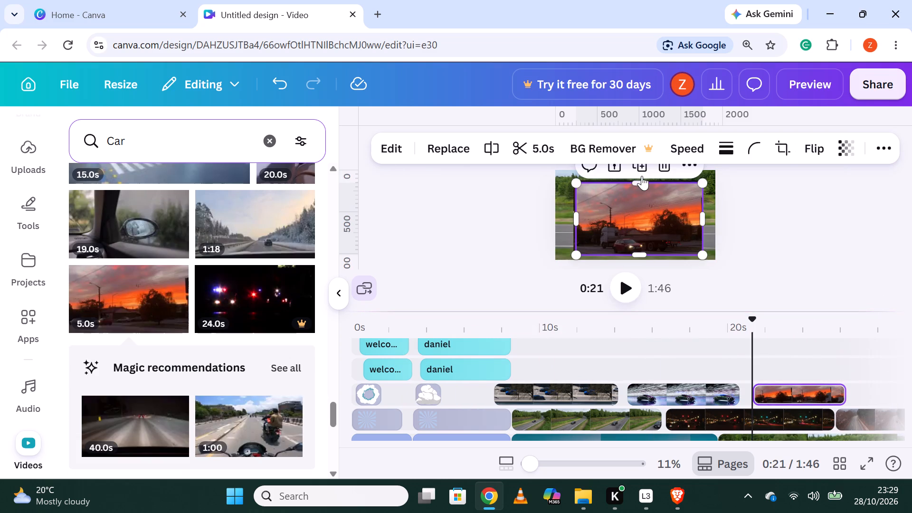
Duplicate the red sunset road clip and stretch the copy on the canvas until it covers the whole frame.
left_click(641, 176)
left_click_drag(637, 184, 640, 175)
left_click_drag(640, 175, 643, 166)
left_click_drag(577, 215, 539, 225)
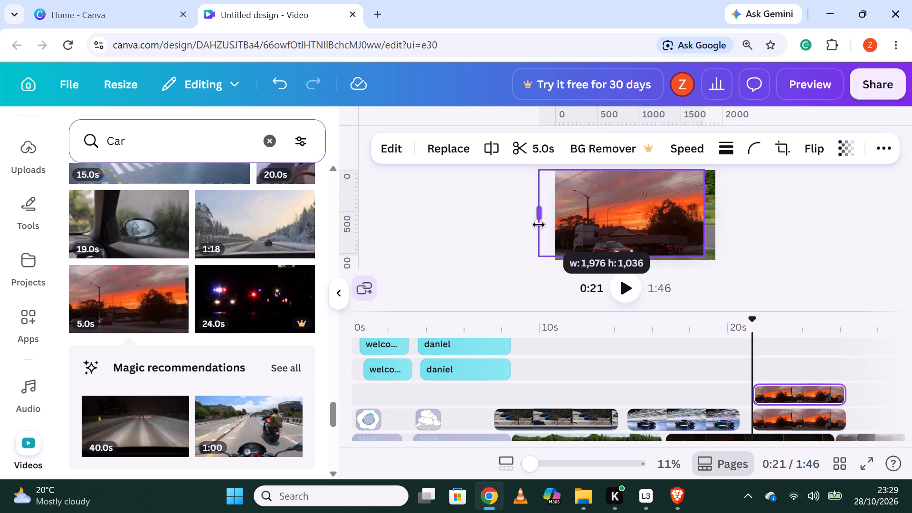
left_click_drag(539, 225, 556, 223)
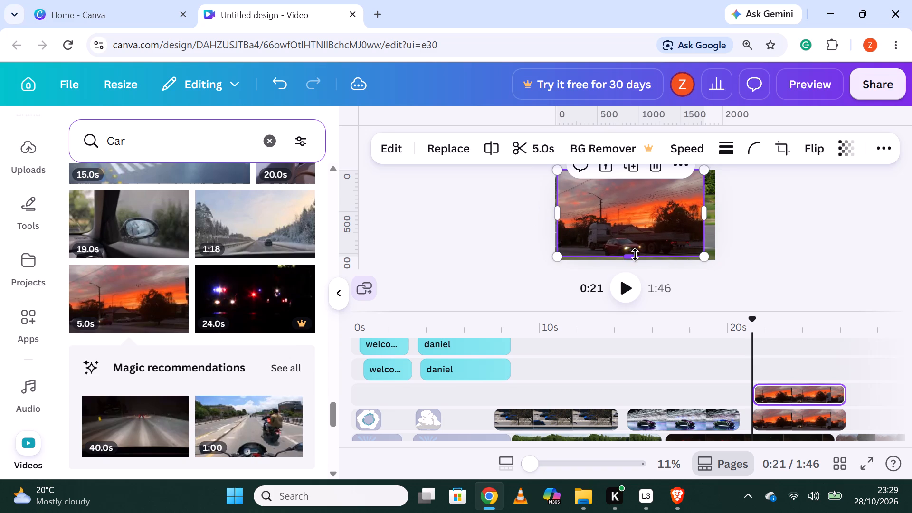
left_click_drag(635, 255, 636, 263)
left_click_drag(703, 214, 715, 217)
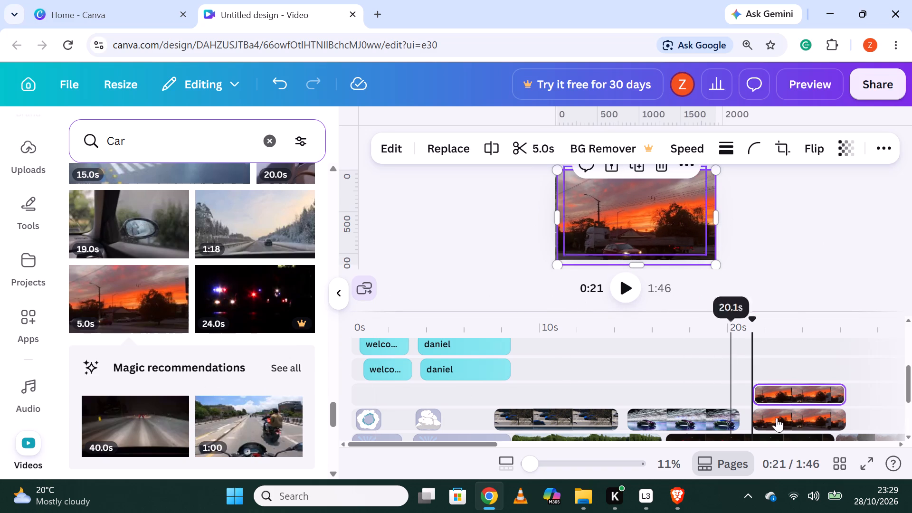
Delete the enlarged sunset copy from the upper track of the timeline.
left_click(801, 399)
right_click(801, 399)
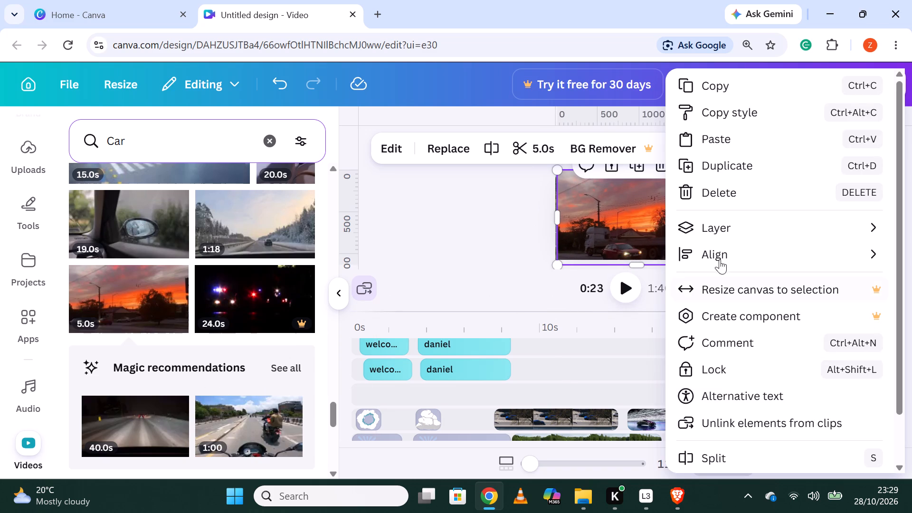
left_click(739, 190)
Find the 26.0s tree-lined road video with the motorcycle and place it just after the lower "daniel" text, on the same track.
scroll(114, 387, "down", 3)
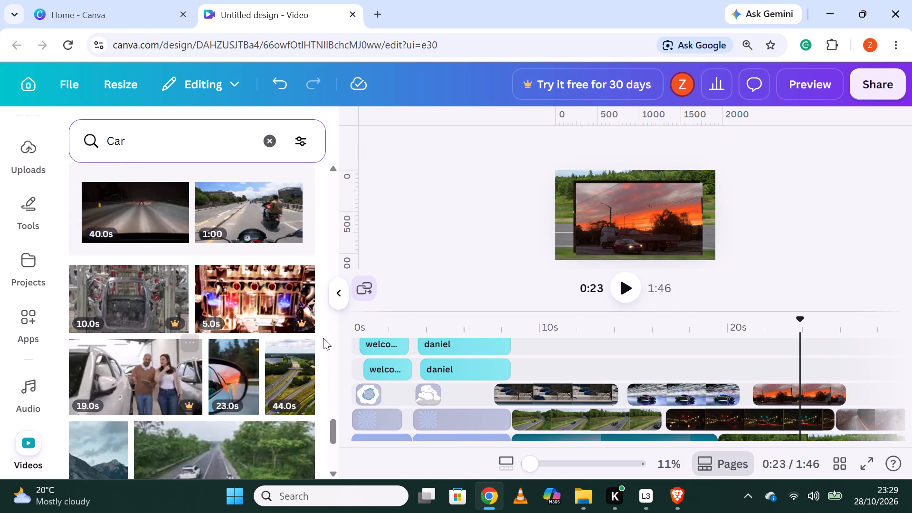
scroll(155, 373, "down", 1)
left_click_drag(205, 417, 248, 406)
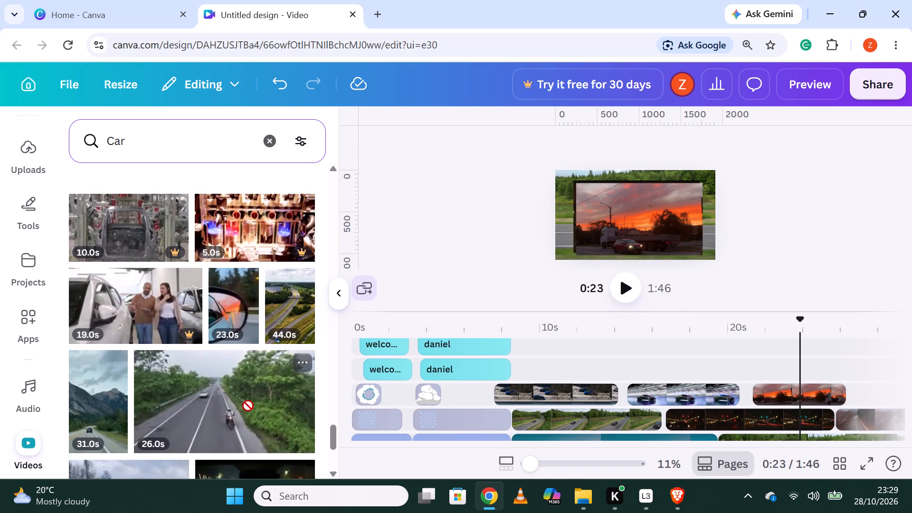
left_click_drag(248, 406, 562, 365)
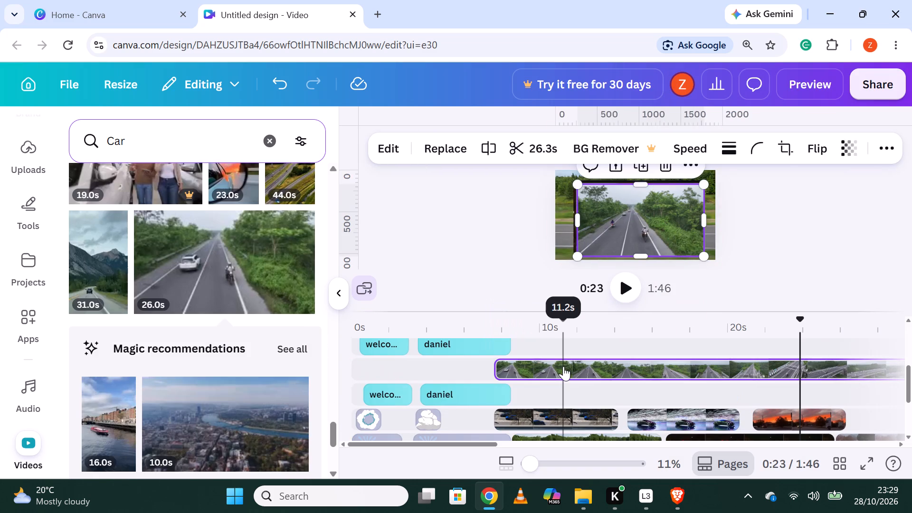
left_click_drag(584, 368, 598, 375)
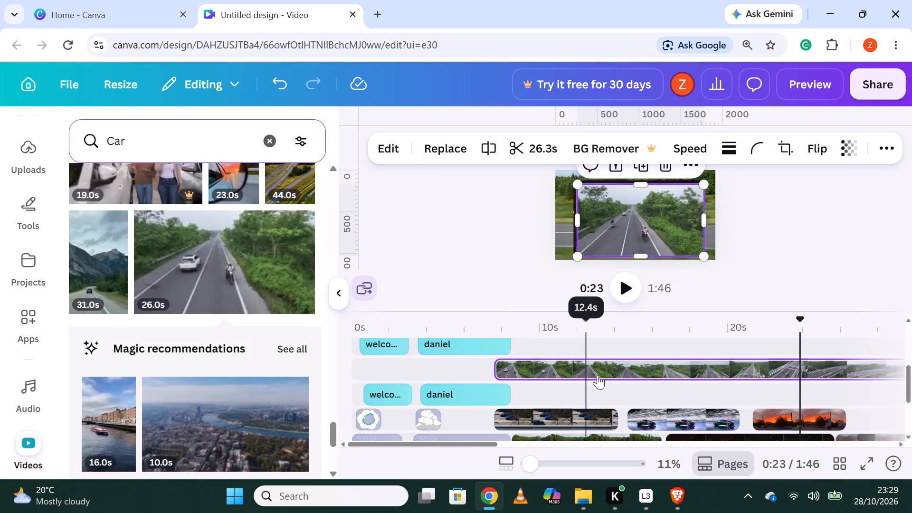
left_click_drag(598, 375, 611, 388)
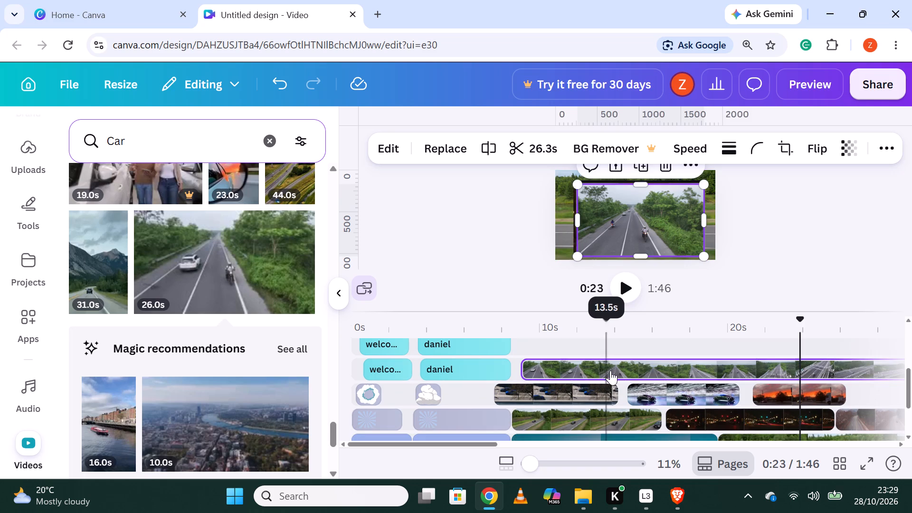
Split the tree-lined road clip at about 14 s and delete the part after the split.
left_click(617, 369)
right_click(617, 369)
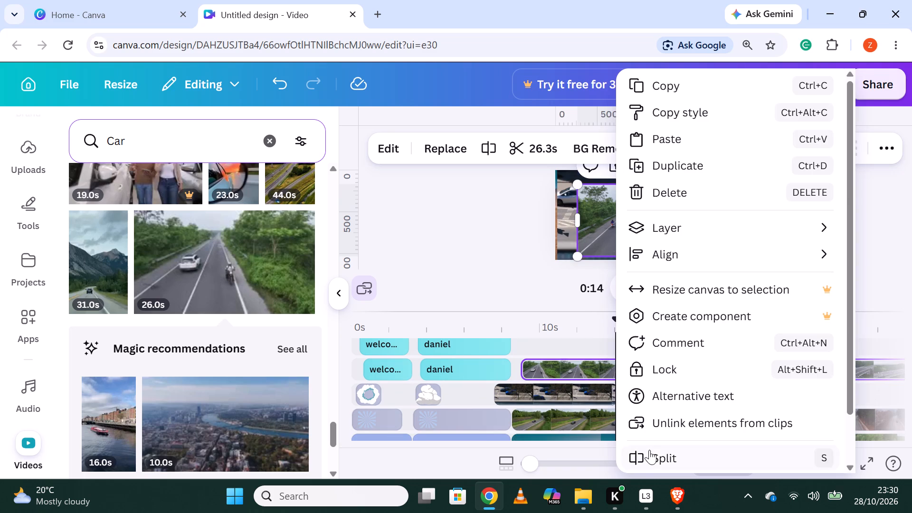
left_click(650, 451)
right_click(713, 371)
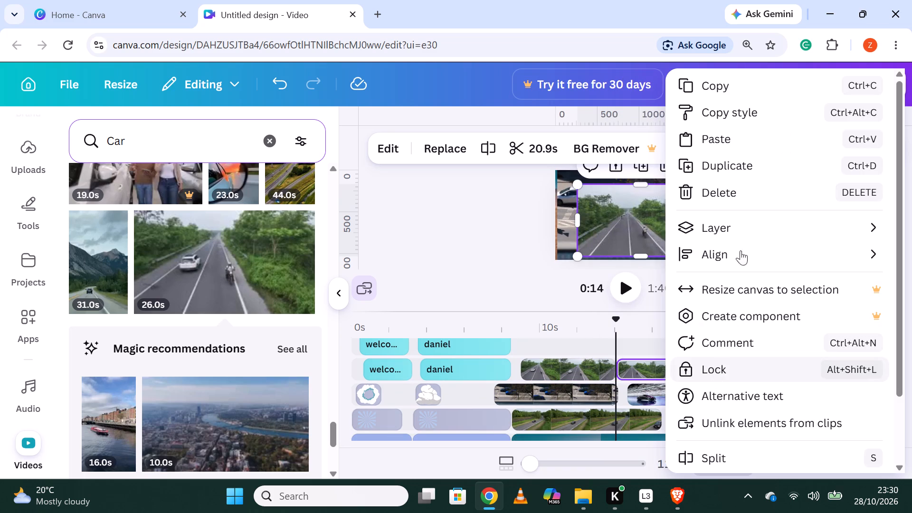
left_click(769, 183)
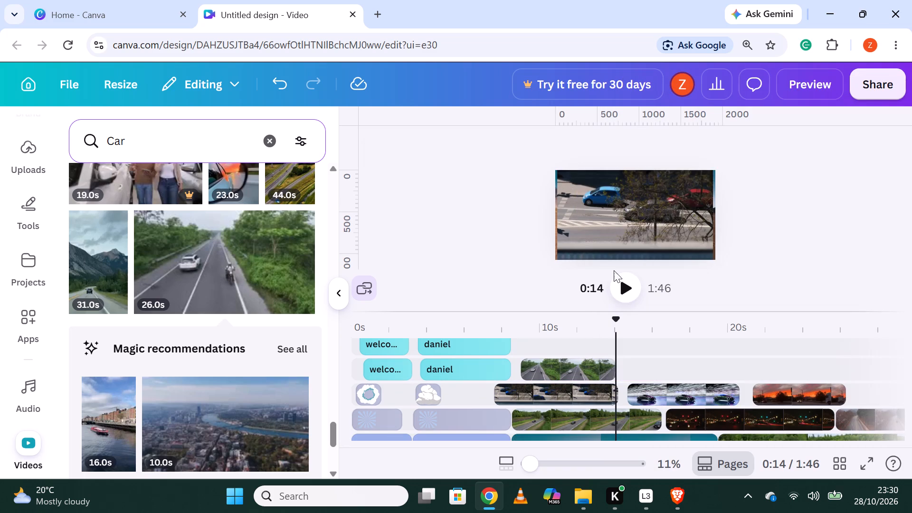
Find the 18.0s aerial highway video and place it after the tree-lined road clip, starting level with the futuristic car clip below.
scroll(165, 422, "down", 3)
scroll(214, 300, "down", 1)
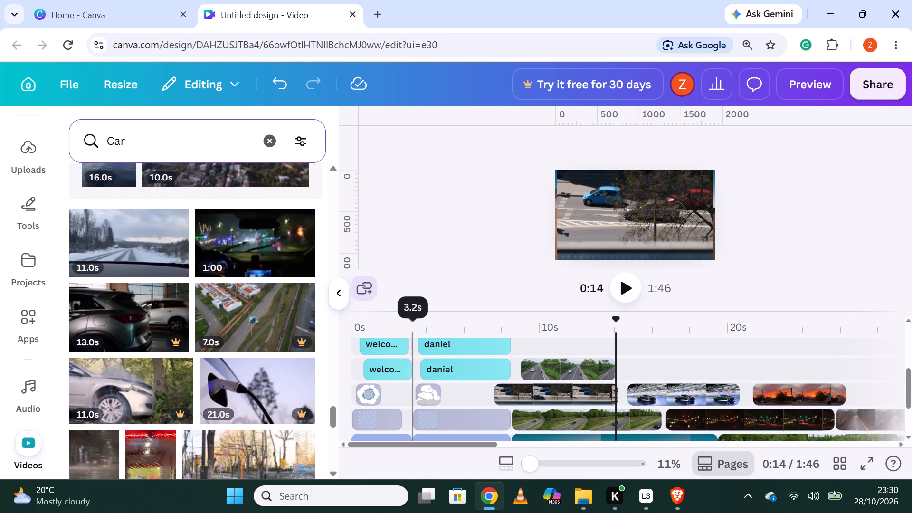
scroll(379, 313, "down", 3)
scroll(252, 320, "down", 2)
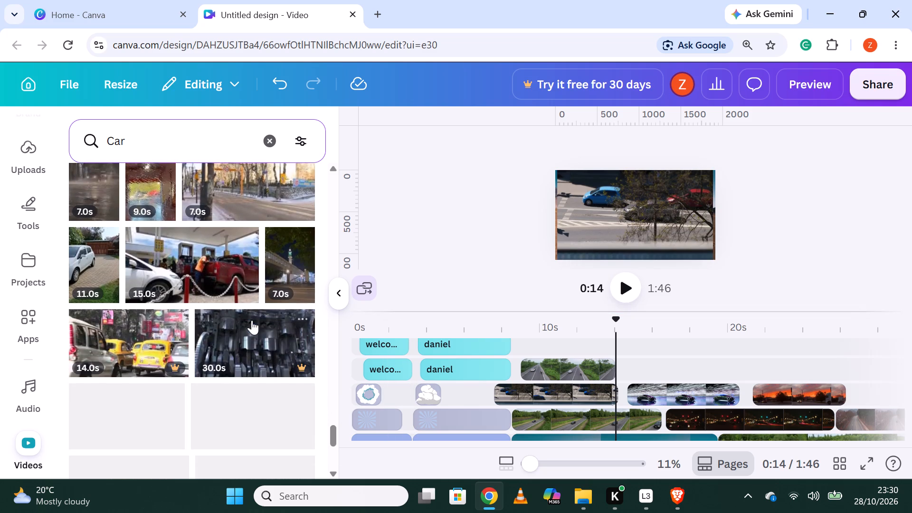
scroll(252, 320, "down", 1)
scroll(220, 370, "down", 3)
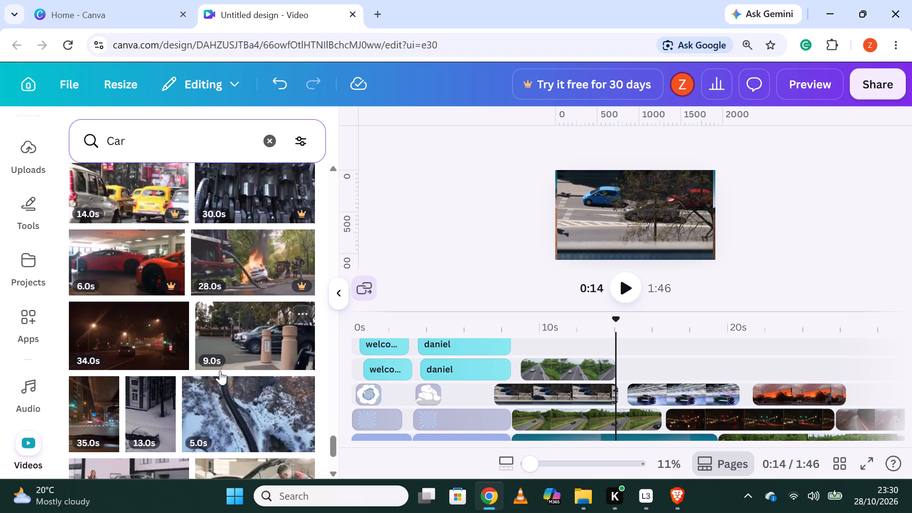
scroll(173, 317, "down", 2)
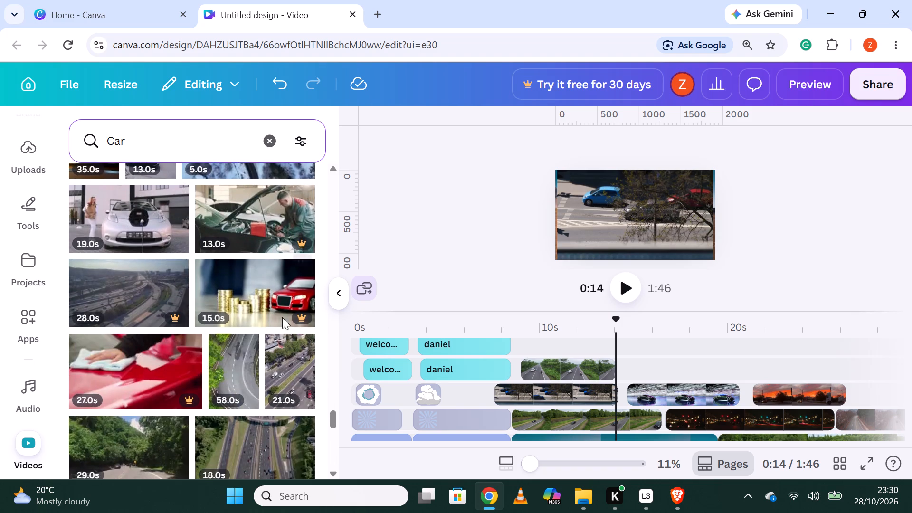
scroll(243, 343, "down", 2)
left_click_drag(230, 323, 768, 363)
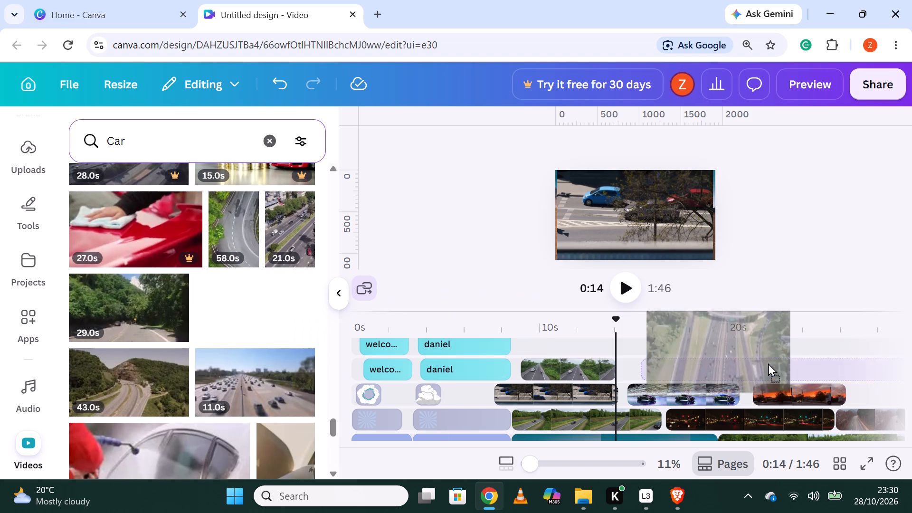
left_click_drag(768, 363, 668, 366)
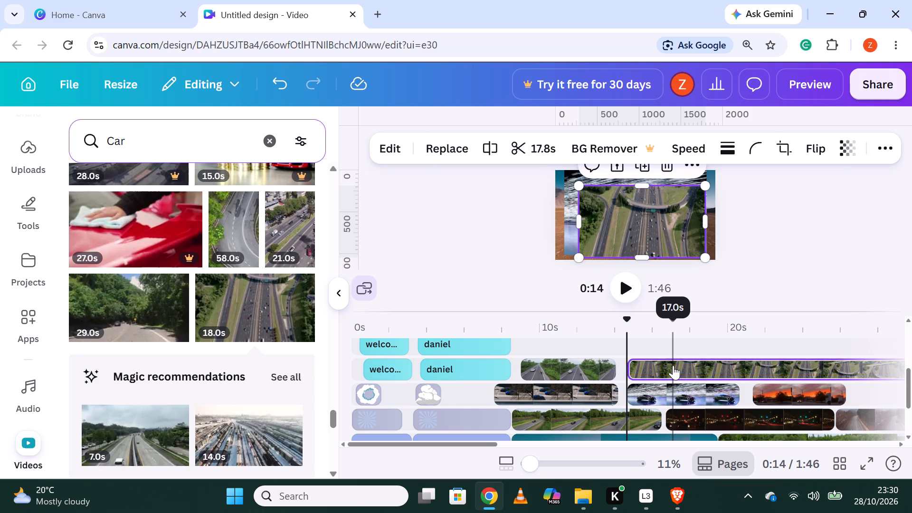
Split the aerial highway clip at about 22 s and delete the part after the split.
scroll(673, 365, "down", 1)
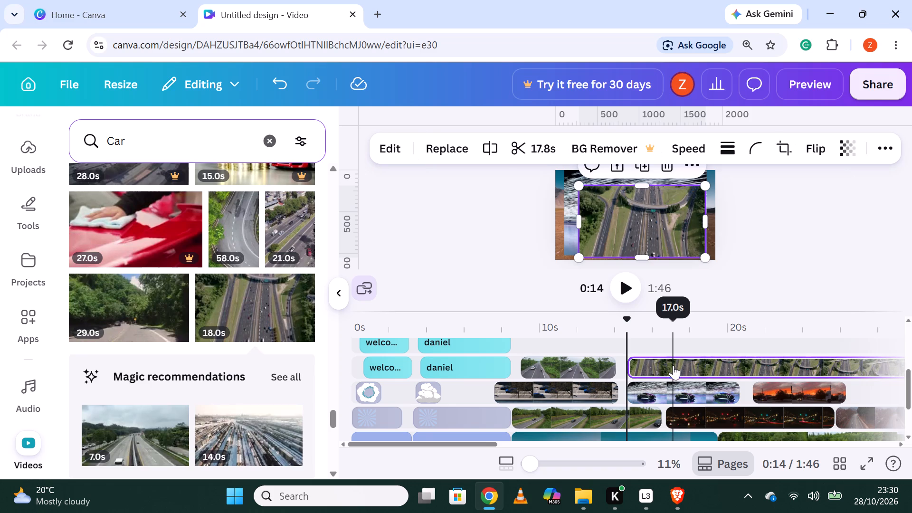
scroll(673, 365, "down", 1)
scroll(673, 365, "up", 1)
left_click(769, 370)
right_click(769, 370)
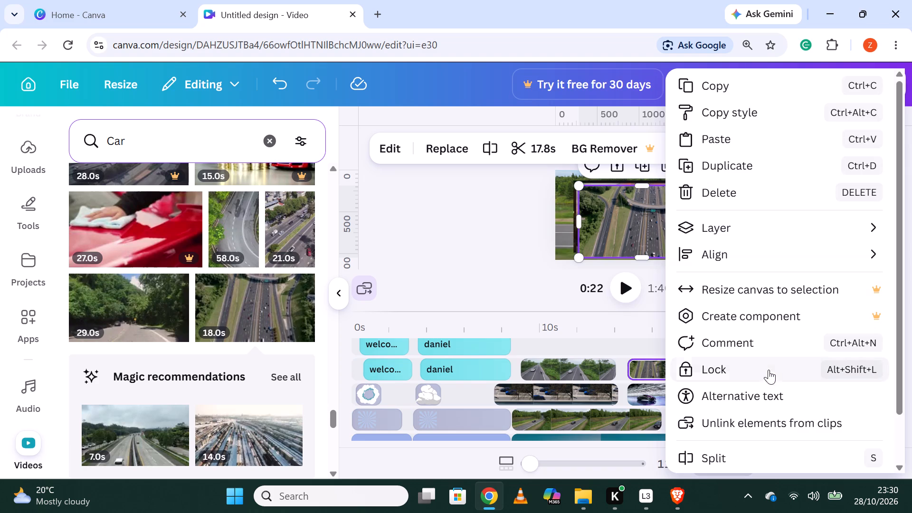
left_click(763, 455)
right_click(811, 363)
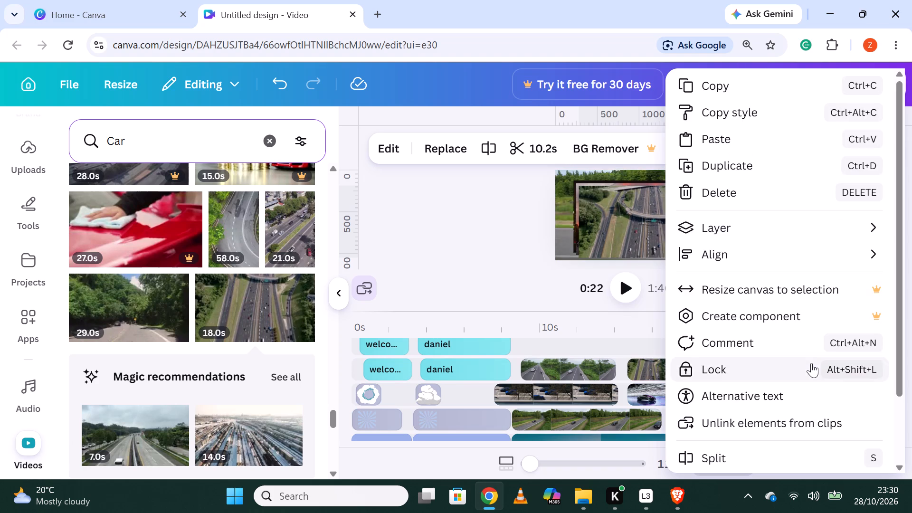
left_click(752, 191)
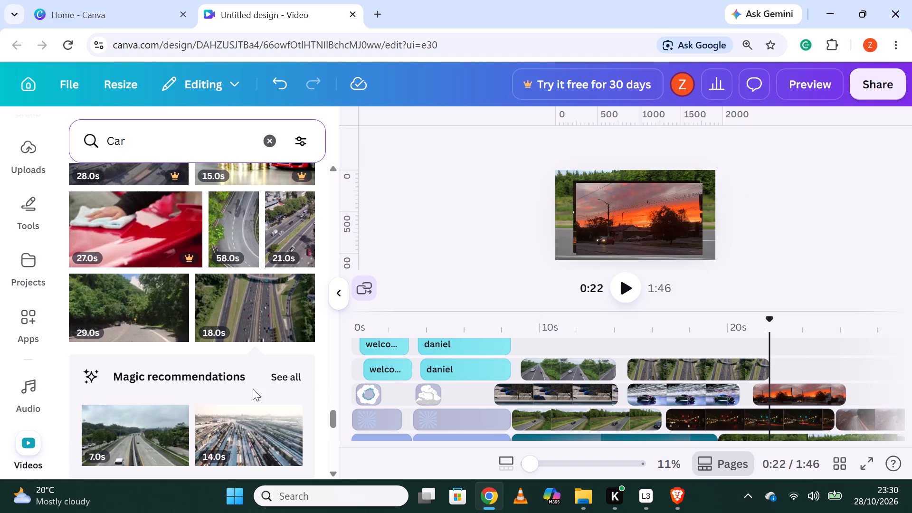
Find the 13.0s city street video with the old building and place it directly after the aerial highway clip.
scroll(247, 391, "down", 4)
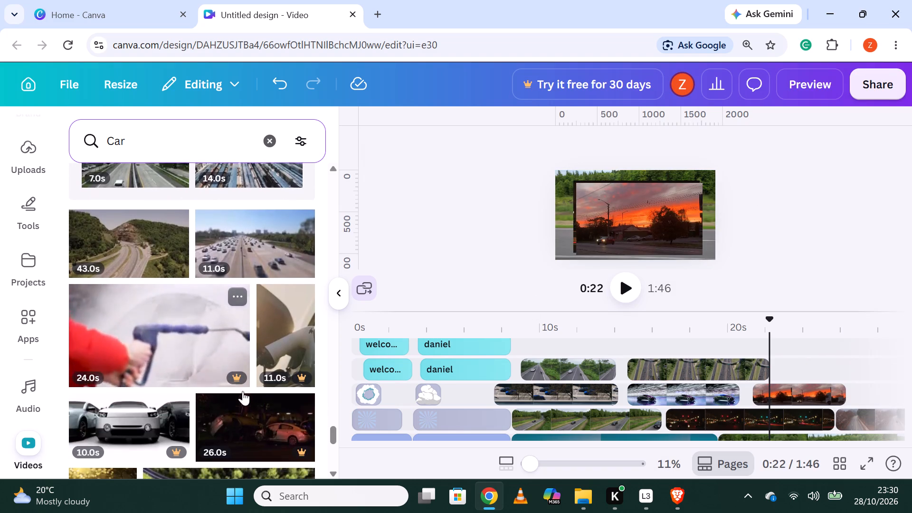
scroll(243, 391, "down", 3)
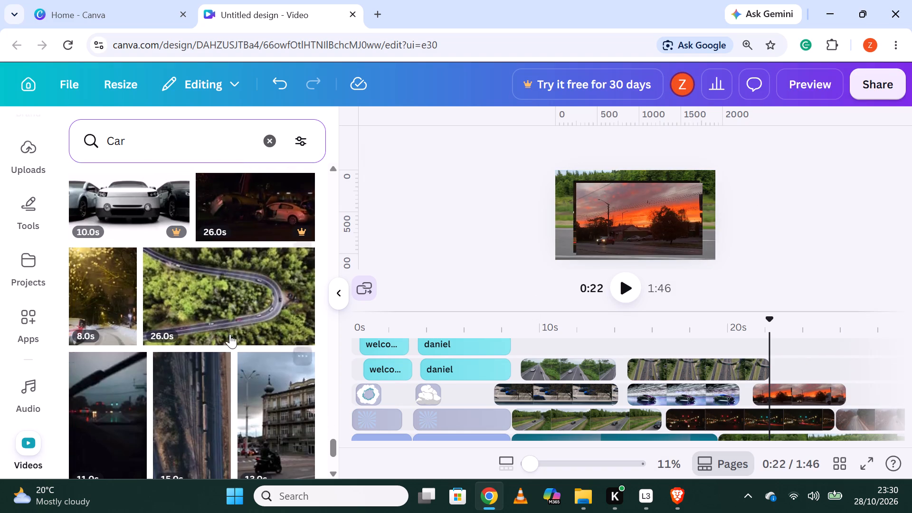
scroll(231, 328, "down", 2)
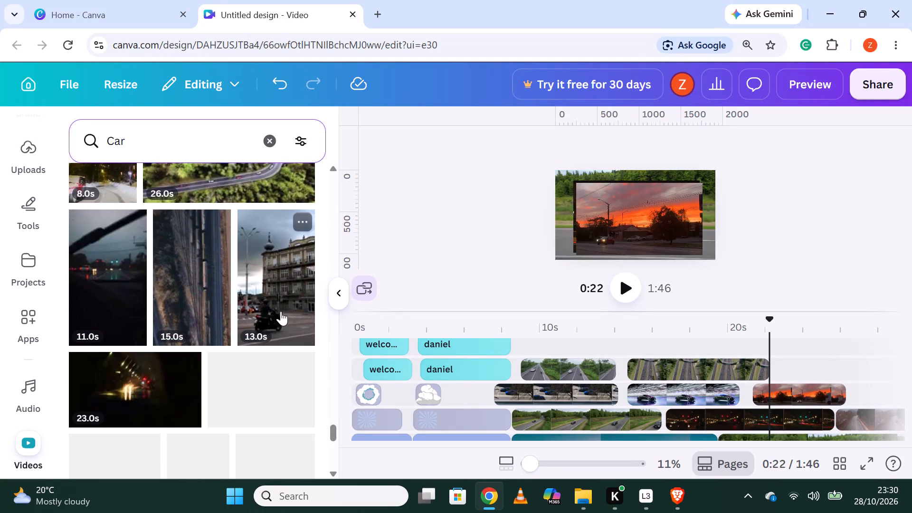
left_click_drag(281, 311, 814, 380)
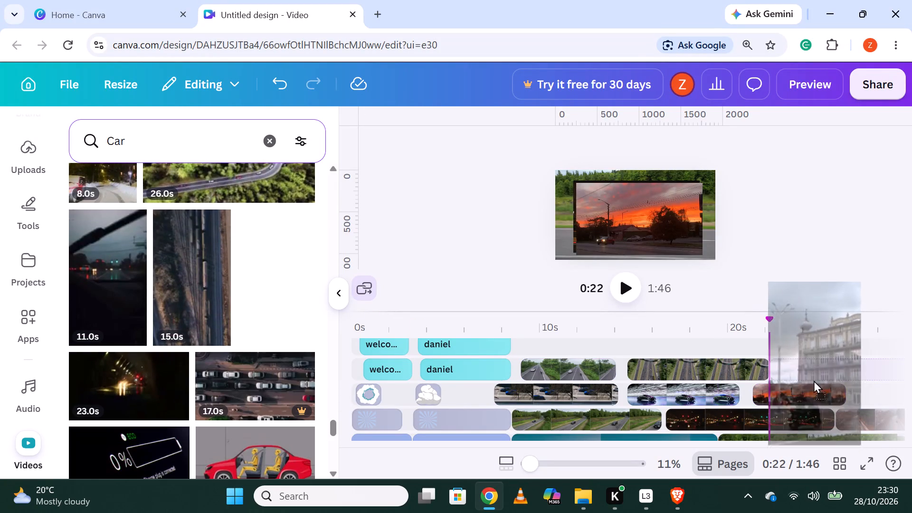
left_click_drag(814, 380, 817, 375)
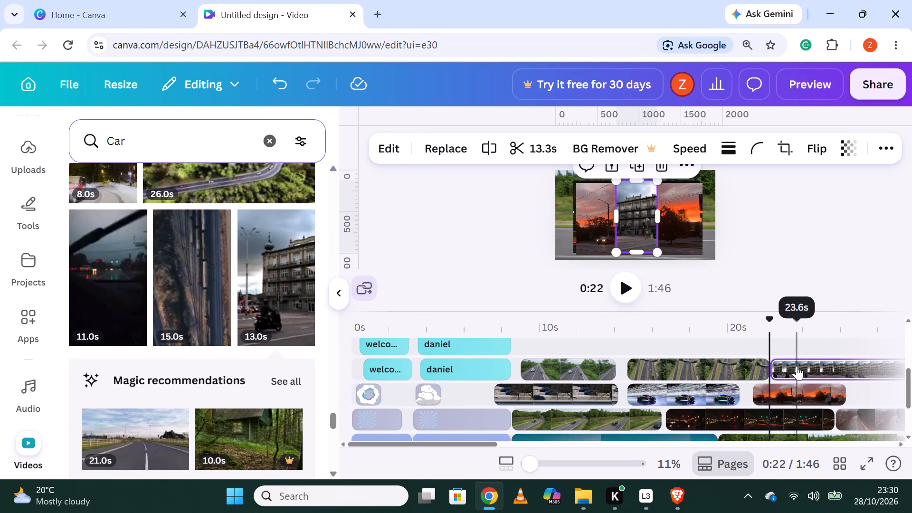
Preview the city street clip, split it at about 29 s and delete the part after the split.
left_click(797, 366)
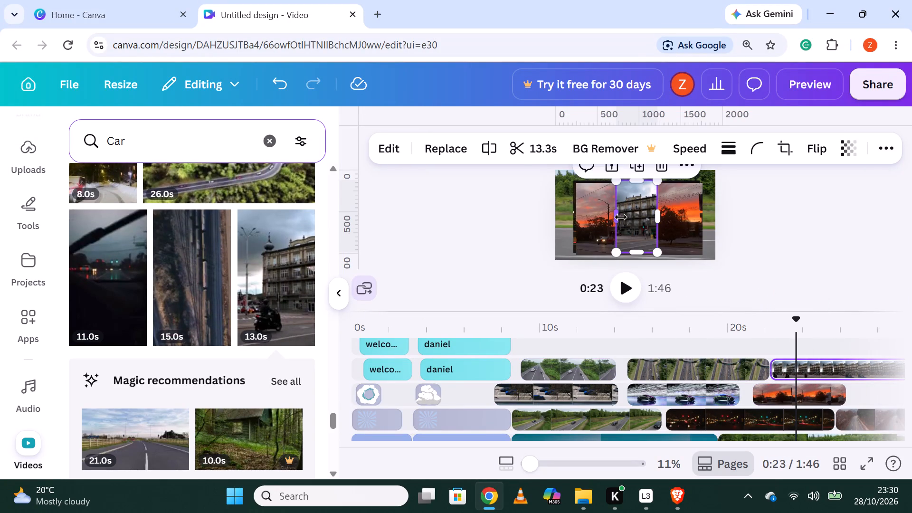
left_click(634, 205)
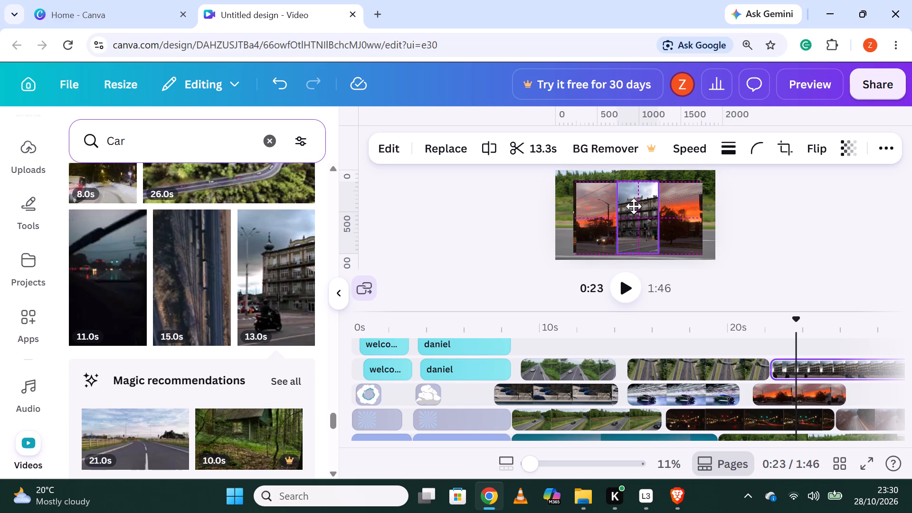
left_click(623, 279)
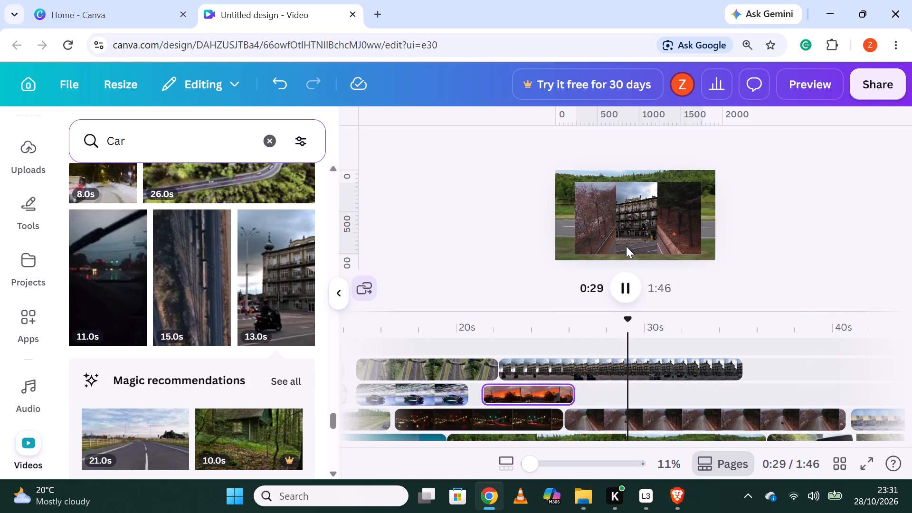
left_click(638, 371)
left_click(641, 371)
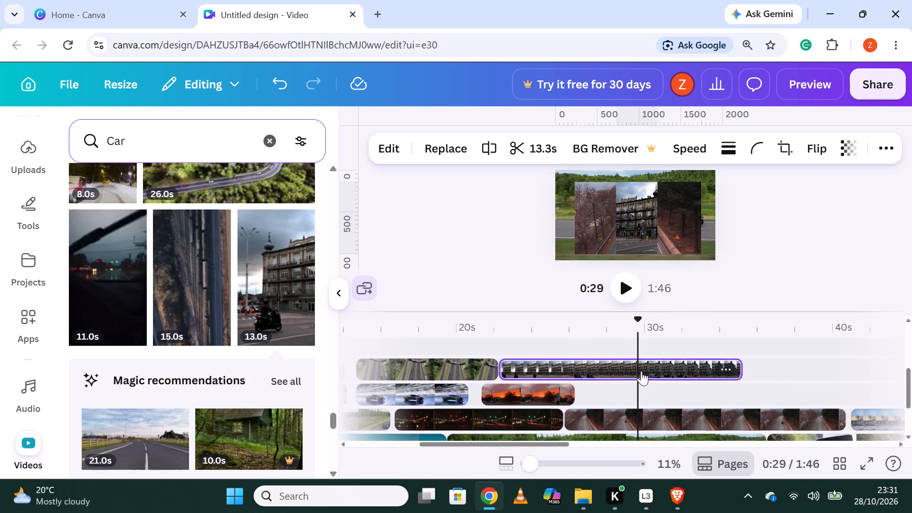
right_click(641, 371)
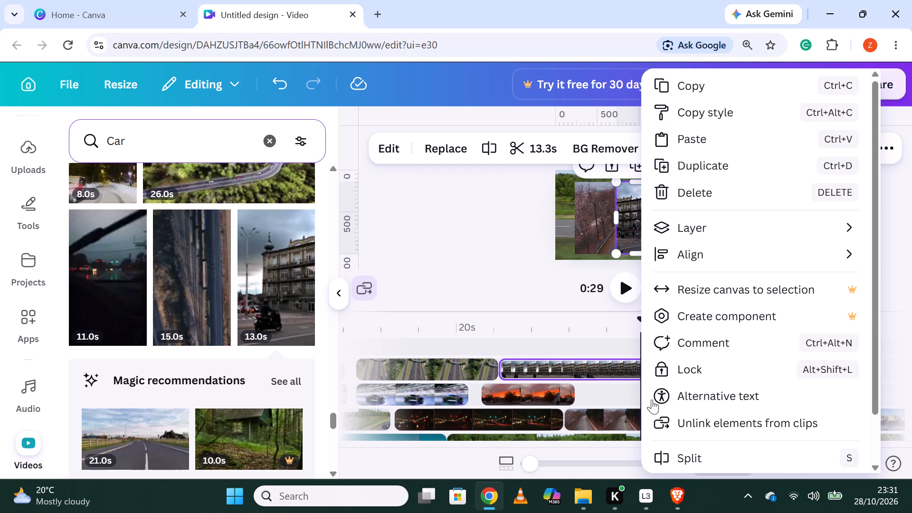
left_click(678, 459)
right_click(683, 362)
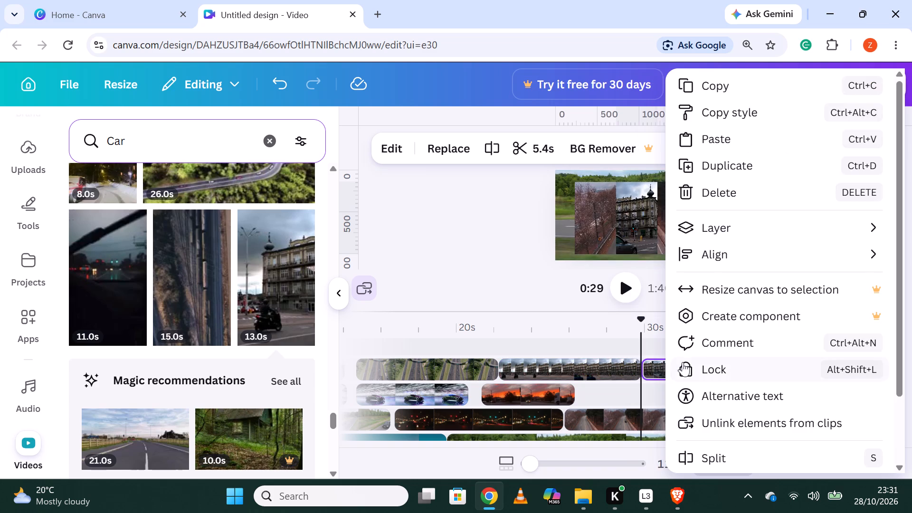
left_click(727, 201)
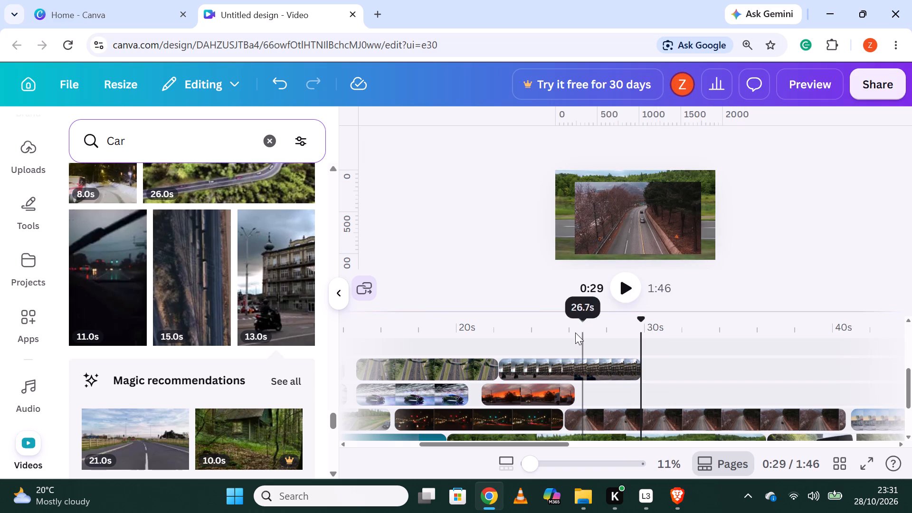
Find the 10.0s snowy street video with the parked car and place it after the orange sunset clip, starting at about 27 s.
scroll(228, 355, "down", 3)
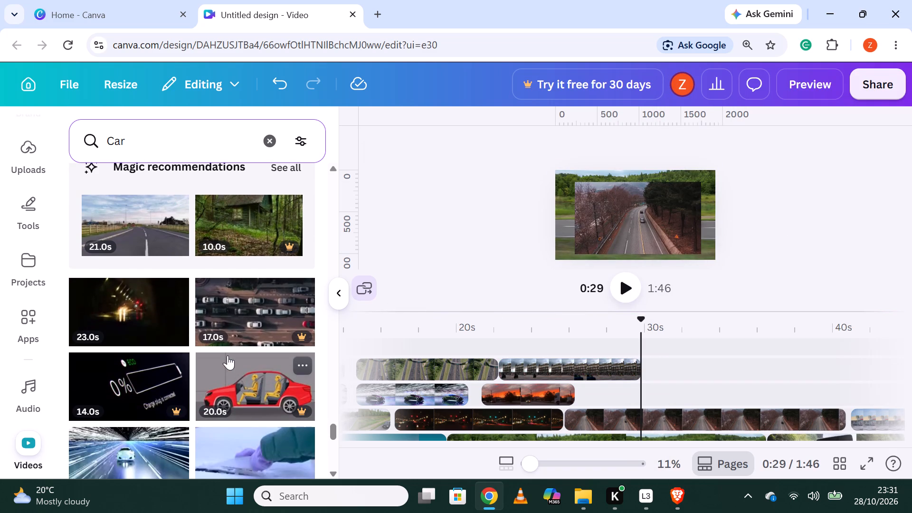
scroll(228, 355, "down", 2)
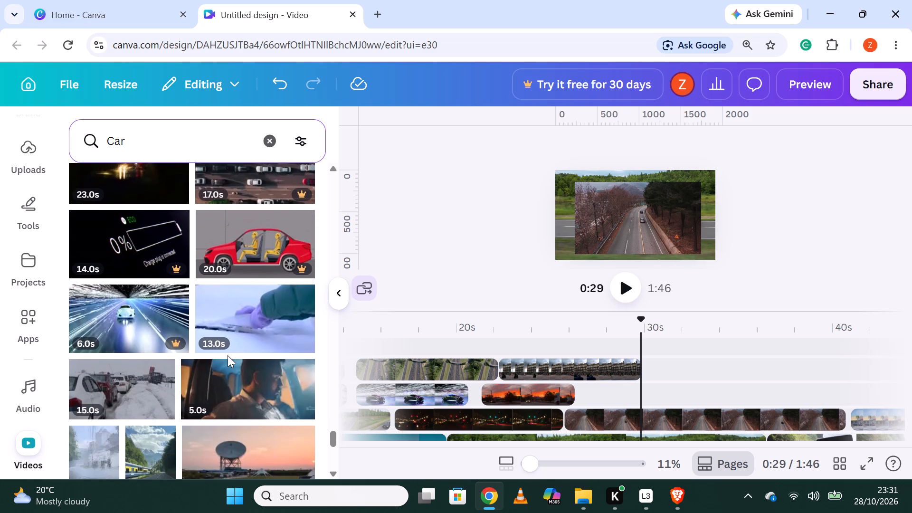
scroll(228, 355, "down", 1)
scroll(191, 399, "down", 1)
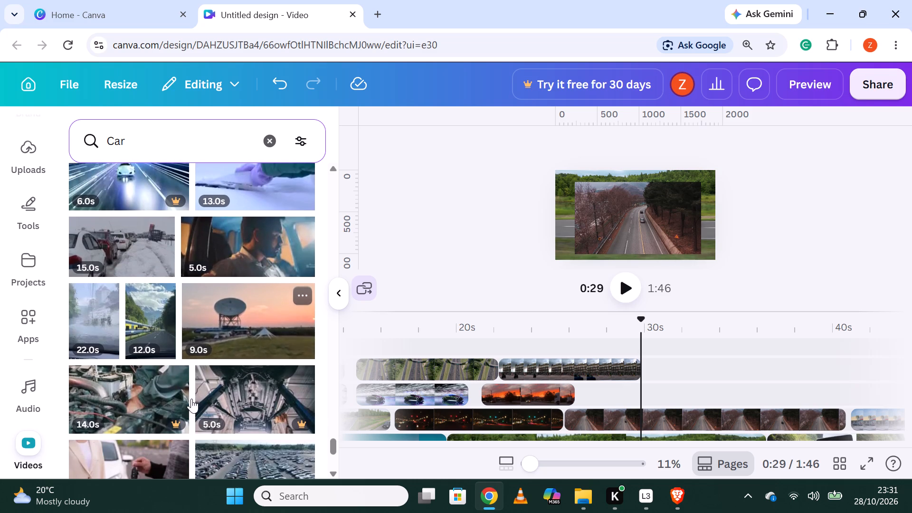
scroll(191, 399, "down", 3)
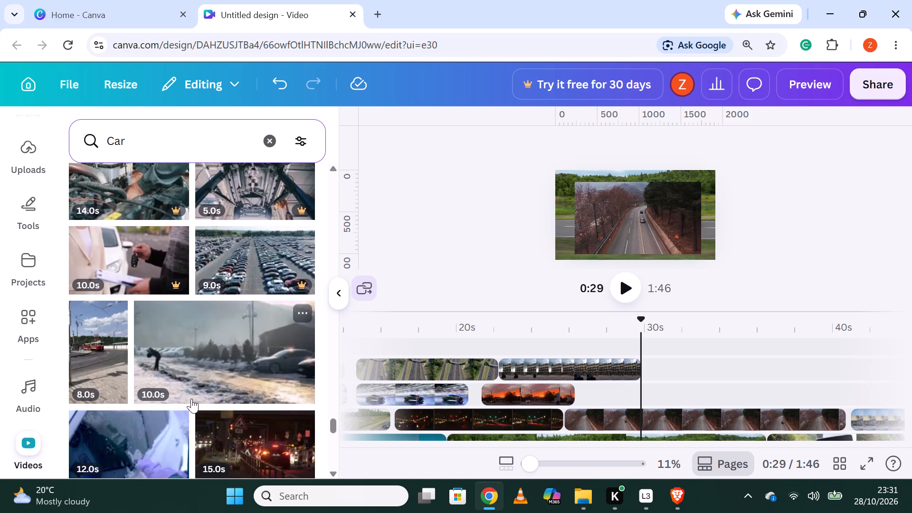
scroll(191, 399, "up", 2)
scroll(191, 399, "down", 2)
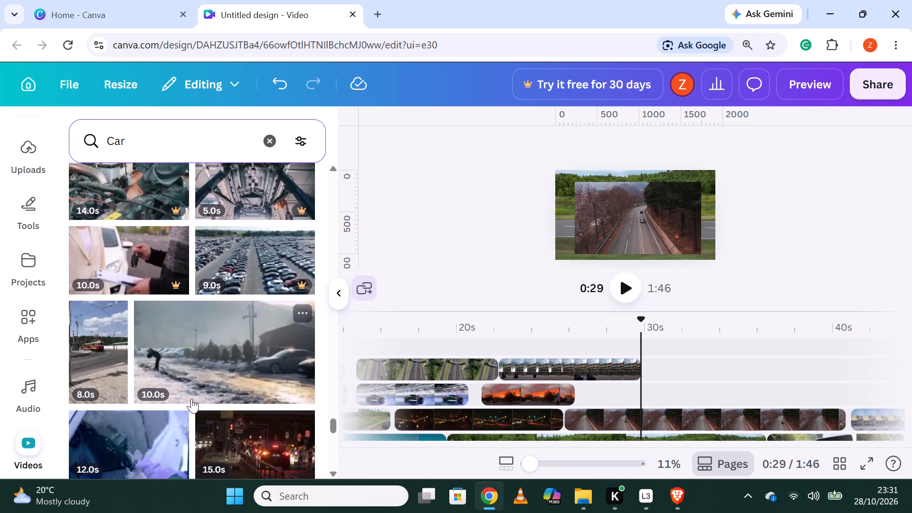
scroll(191, 399, "down", 1)
scroll(191, 399, "up", 1)
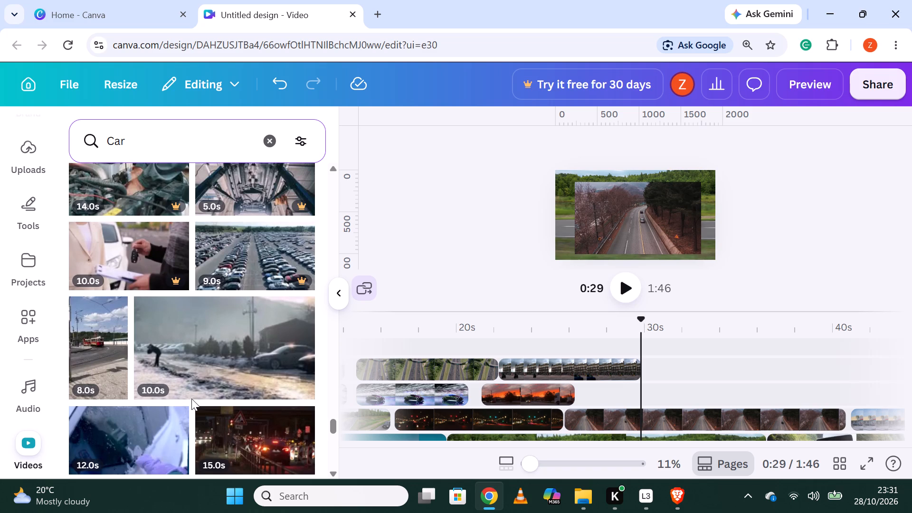
left_click_drag(199, 370, 760, 395)
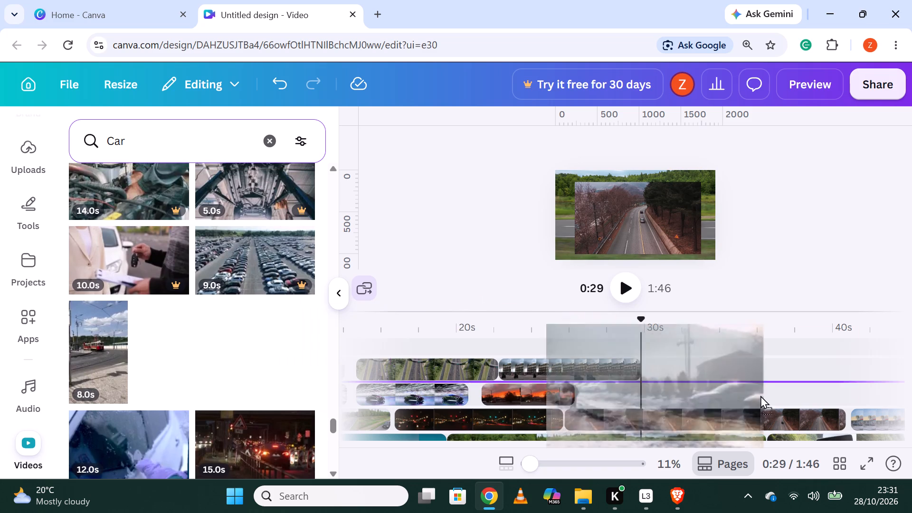
left_click_drag(760, 395, 690, 393)
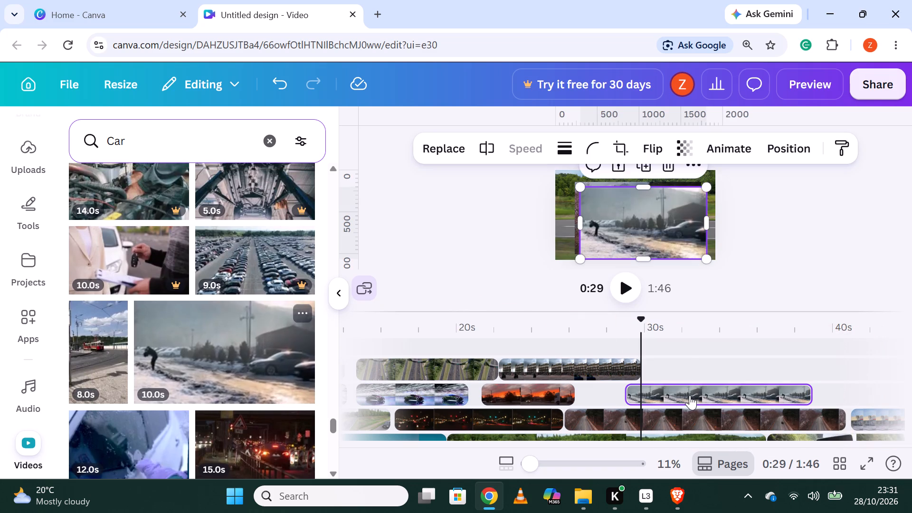
left_click_drag(681, 389, 661, 387)
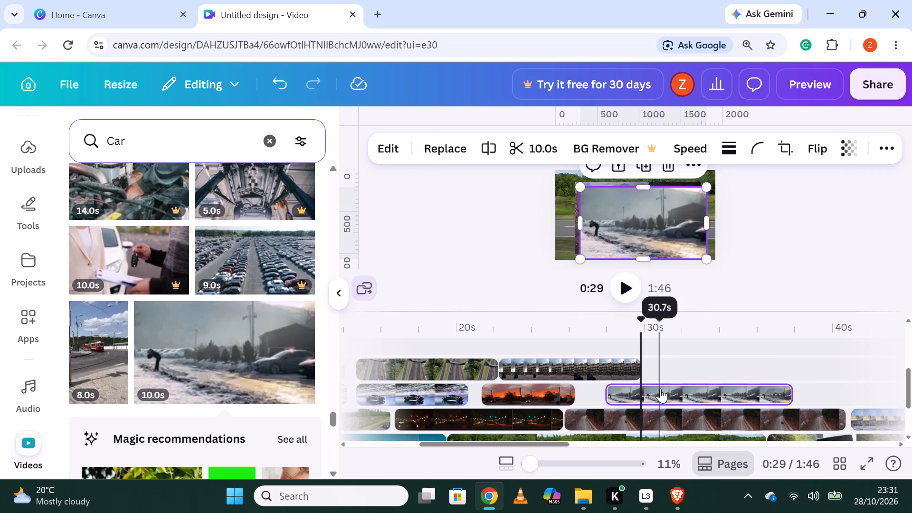
left_click_drag(660, 389, 647, 386)
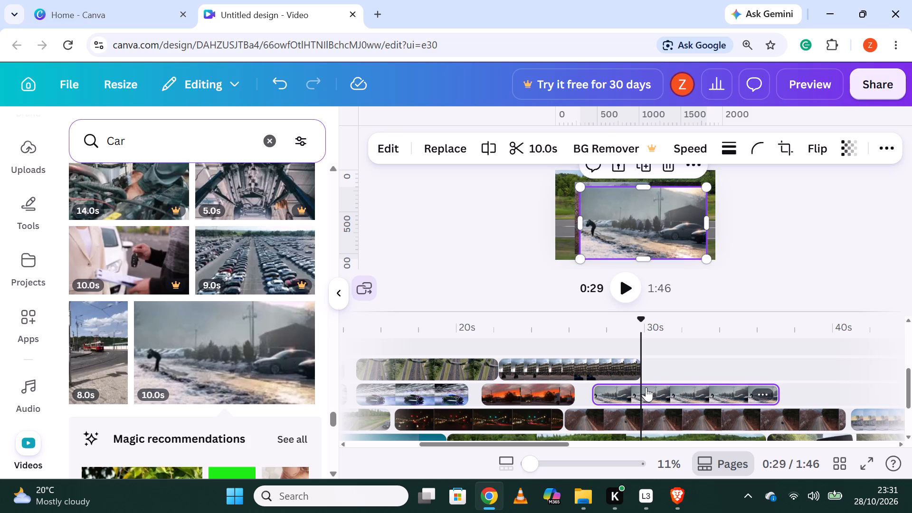
Preview the snowy street clip from about 27 s and enlarge it on the canvas to fill the whole frame.
left_click(638, 390)
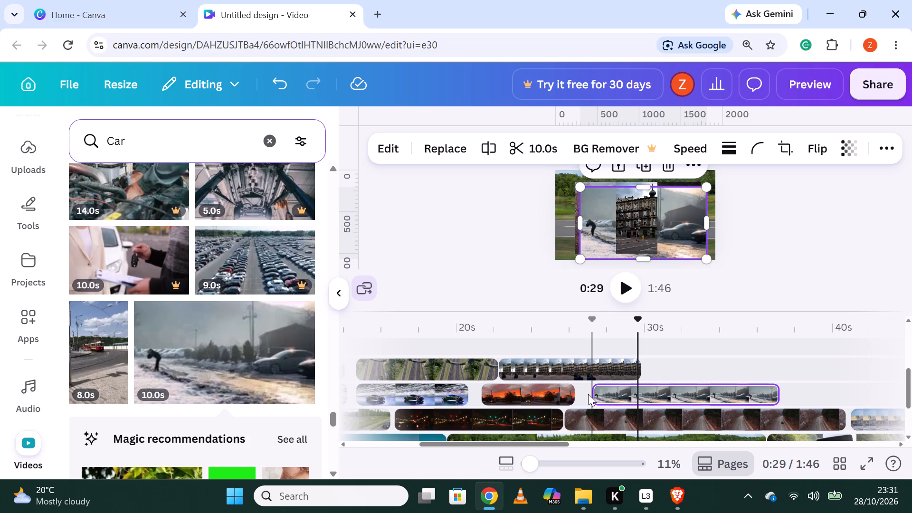
left_click(606, 399)
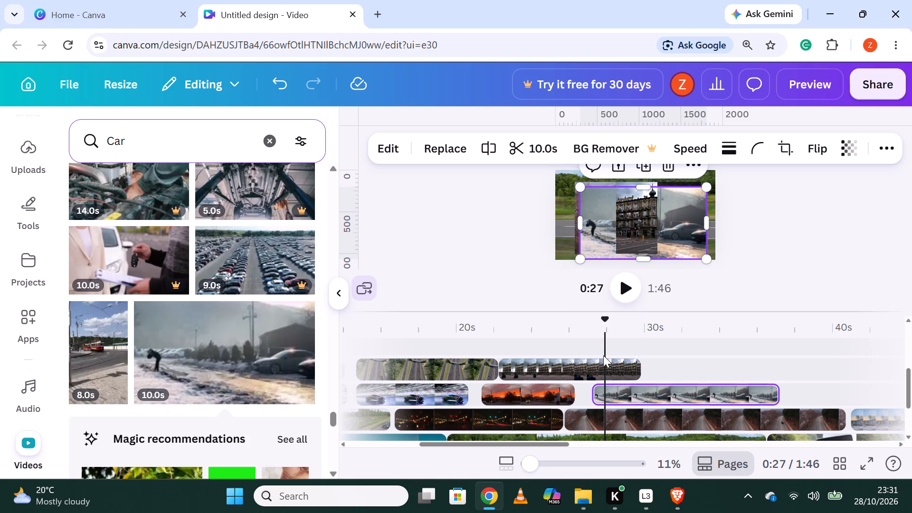
left_click(622, 288)
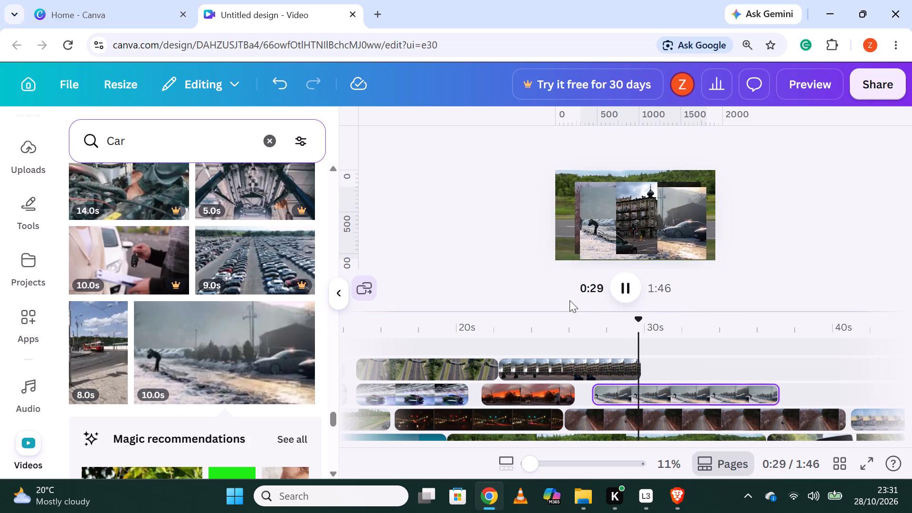
left_click(633, 213)
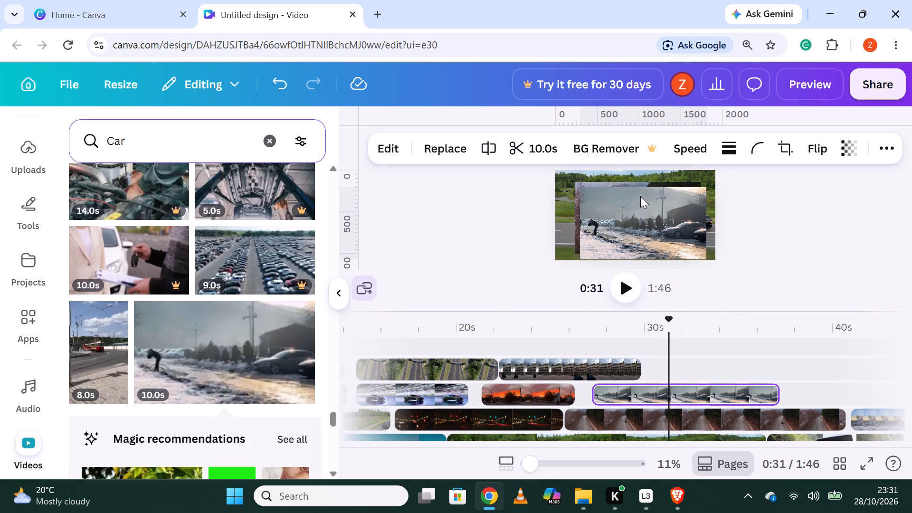
left_click(636, 204)
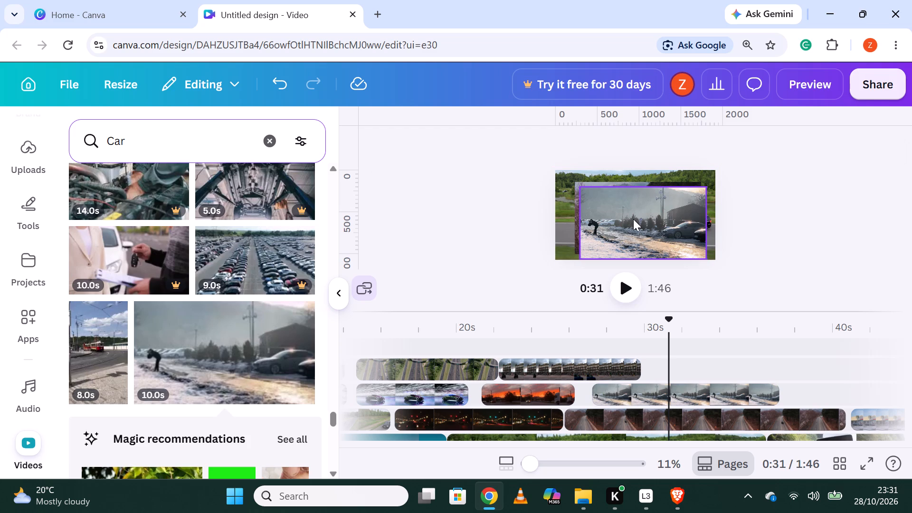
left_click(639, 224)
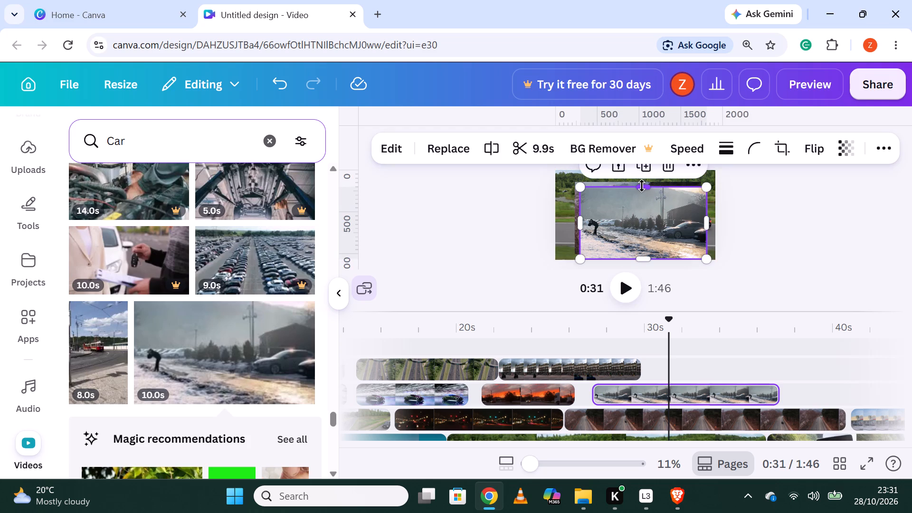
left_click_drag(642, 186, 642, 167)
left_click_drag(582, 212, 562, 214)
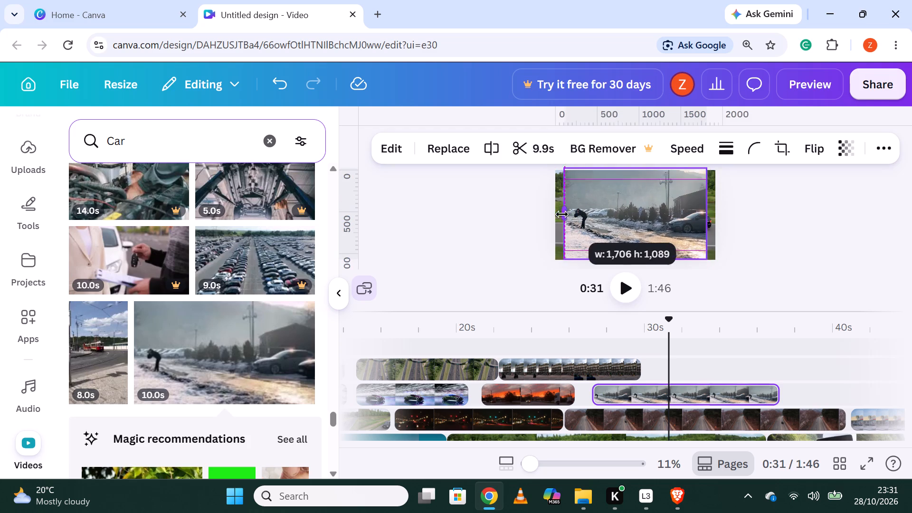
left_click_drag(562, 214, 557, 215)
left_click_drag(707, 212, 717, 215)
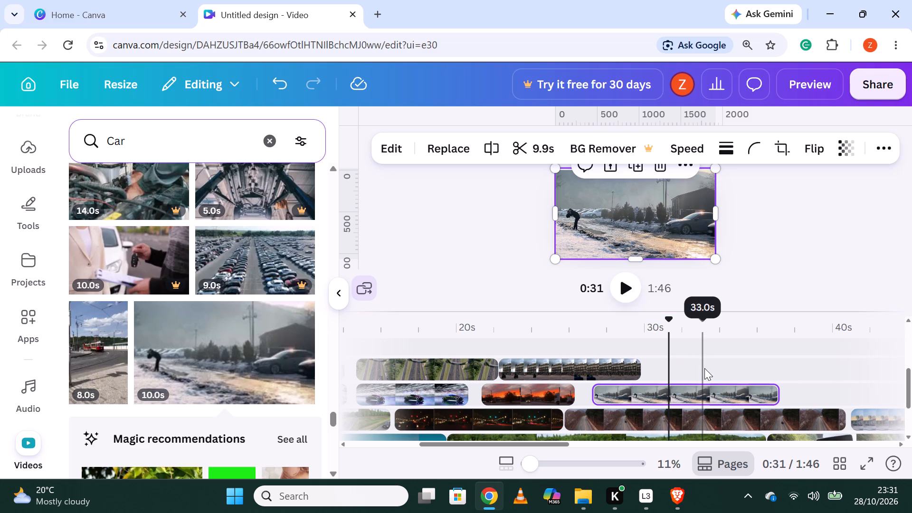
Split the snowy street clip at about 32 s and delete the part after the split.
scroll(704, 409, "down", 1)
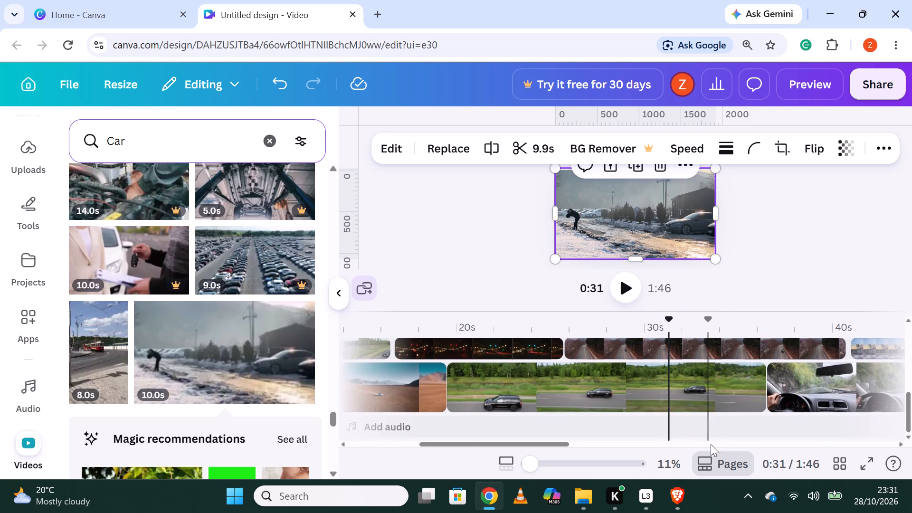
scroll(706, 400, "up", 4)
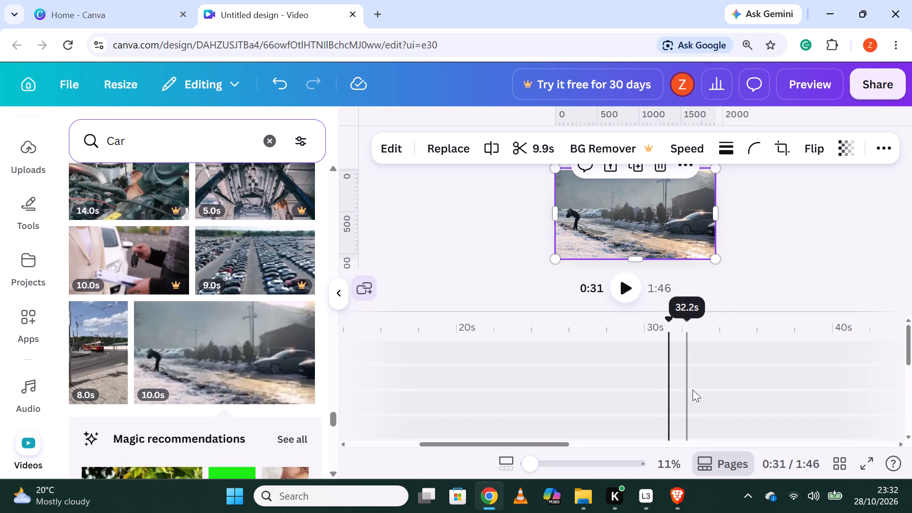
scroll(689, 400, "down", 2)
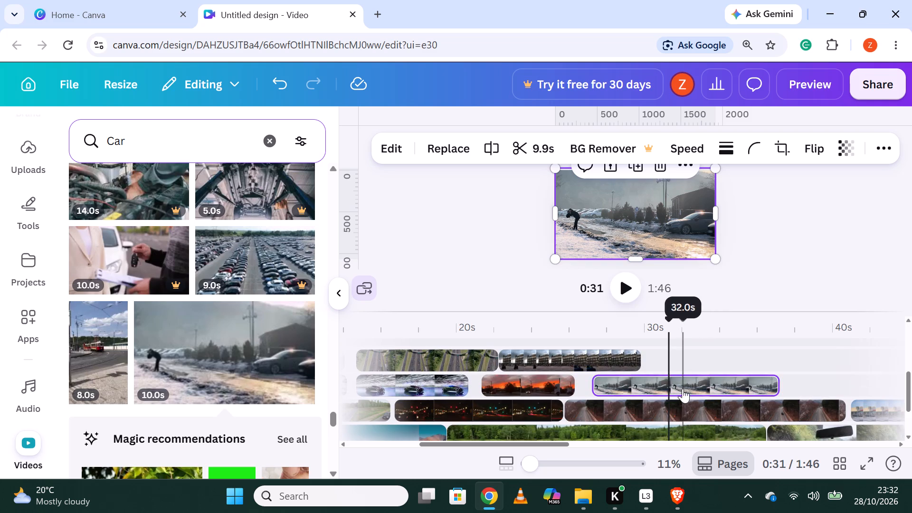
left_click(683, 384)
right_click(683, 384)
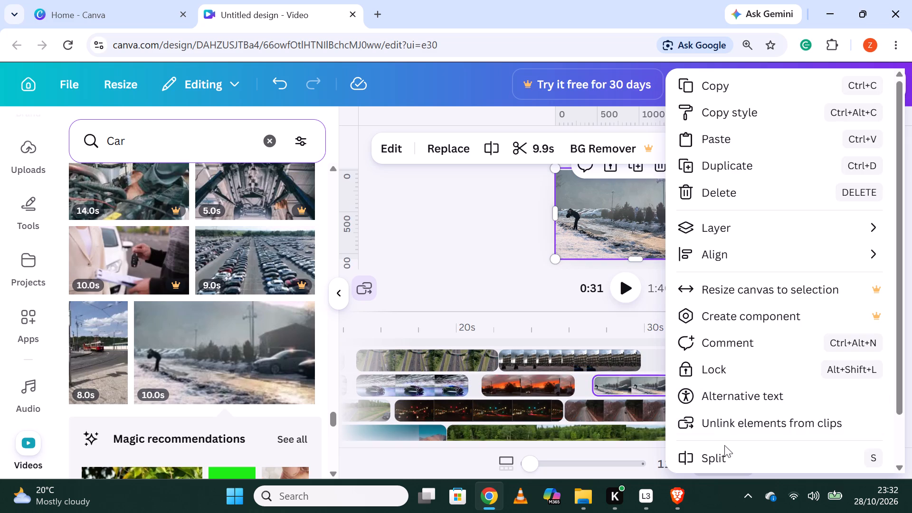
left_click(728, 456)
right_click(724, 380)
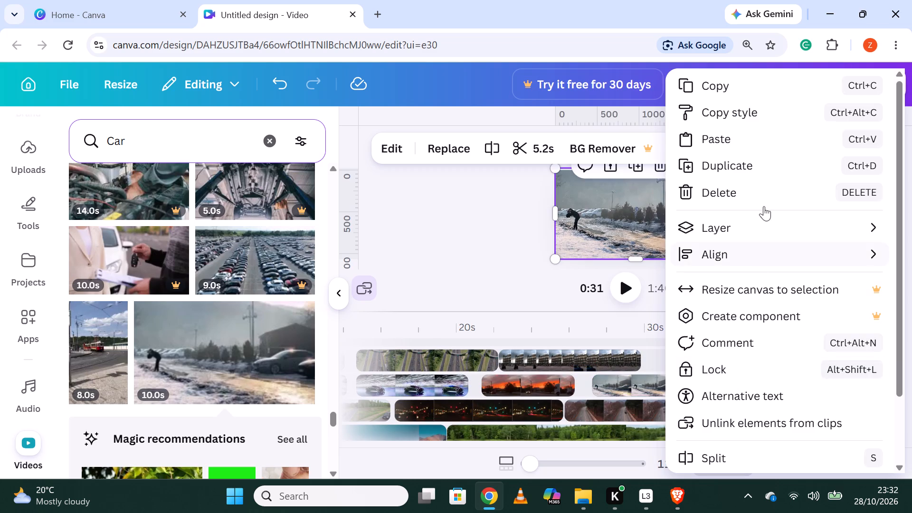
left_click(763, 200)
Find the 6.0s night street traffic video and place it shortly after the snowy street clip on the same track.
scroll(291, 352, "down", 3)
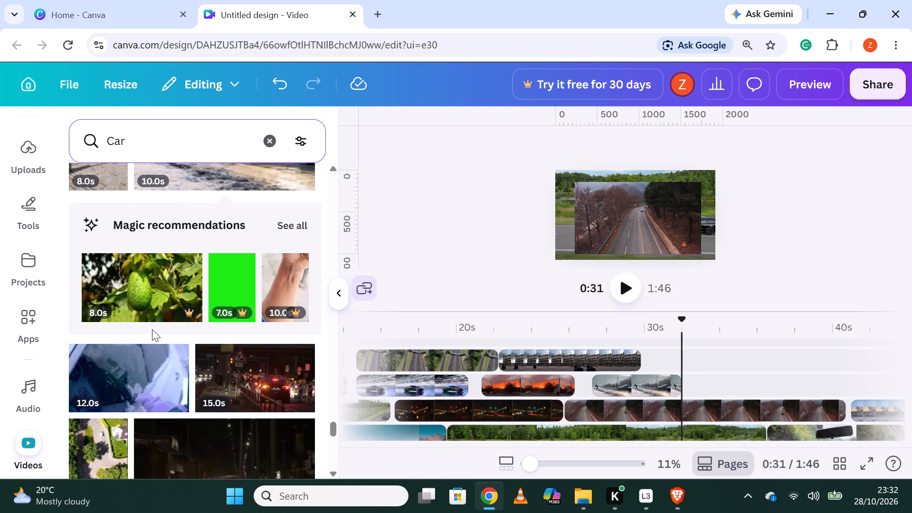
scroll(138, 281, "down", 3)
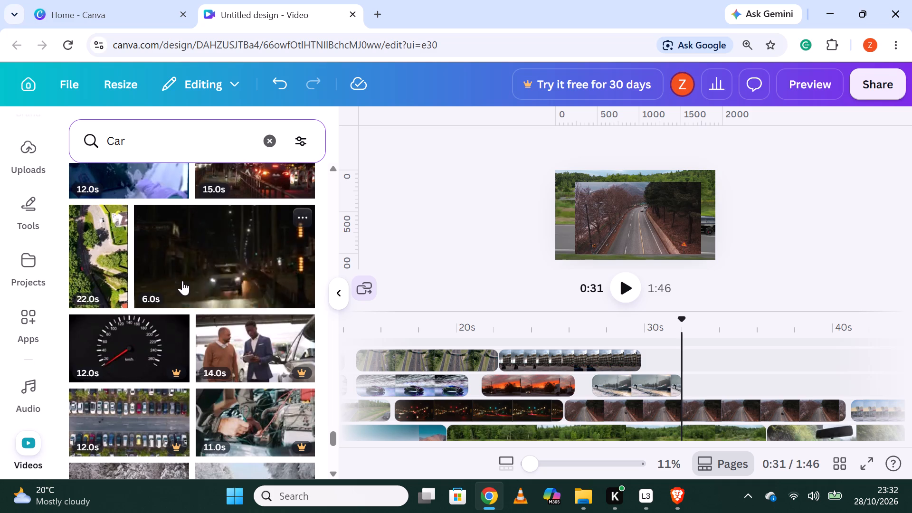
left_click_drag(182, 281, 743, 380)
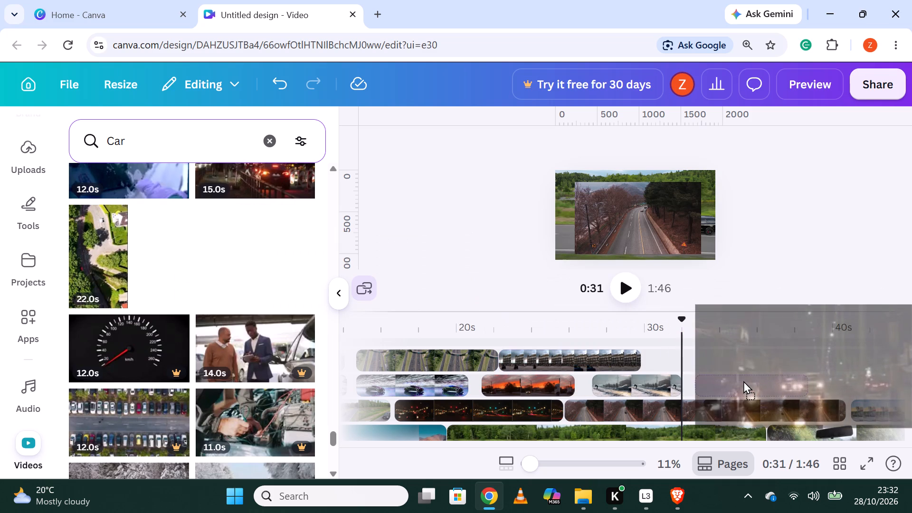
left_click_drag(743, 380, 740, 379)
Preview the night street clip at about 34 s and enlarge it on the canvas to cover the frame's full height and width.
left_click(733, 380)
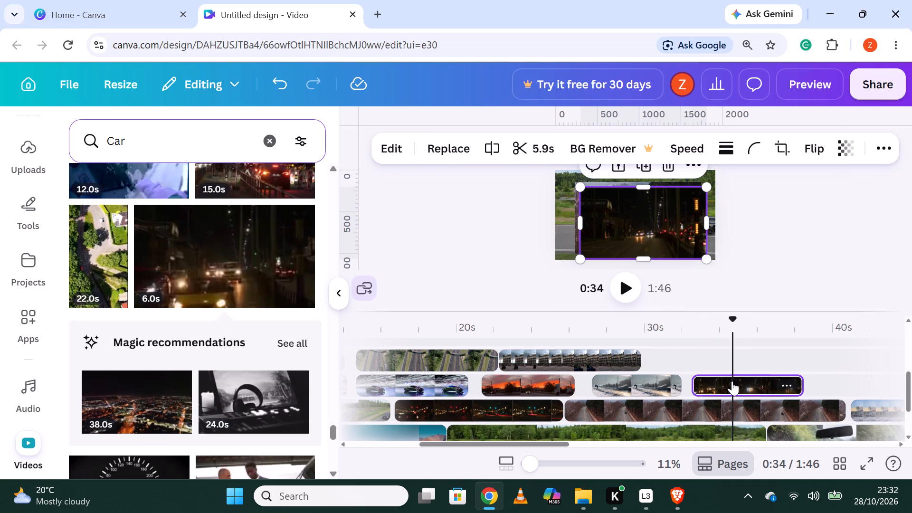
left_click(631, 304)
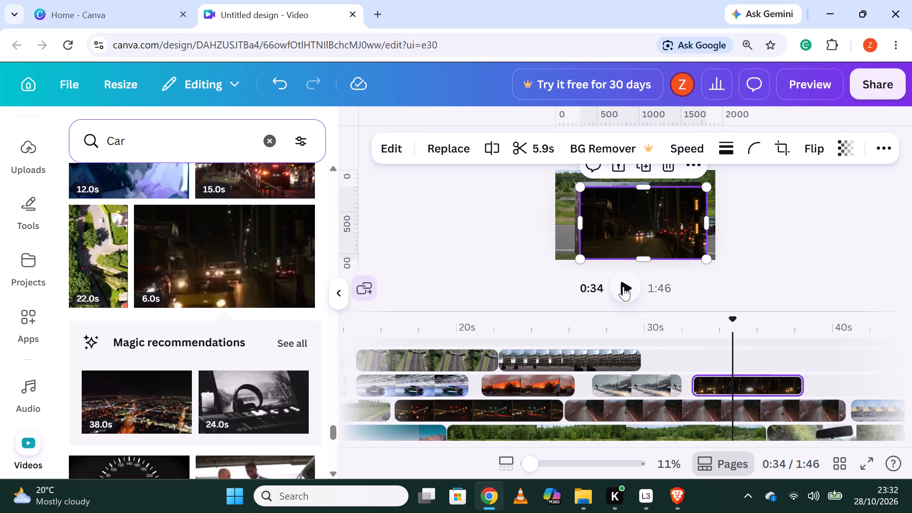
left_click(623, 286)
left_click(645, 201)
left_click(649, 216)
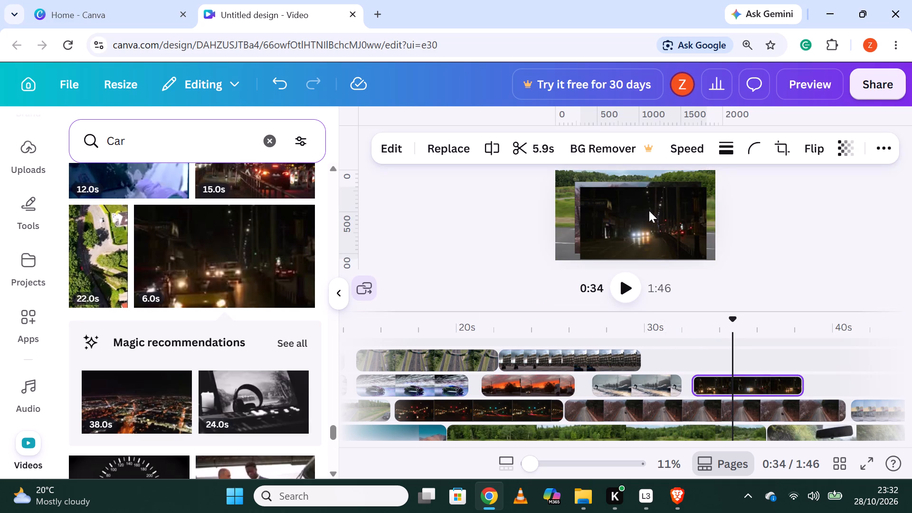
left_click_drag(643, 190, 650, 172)
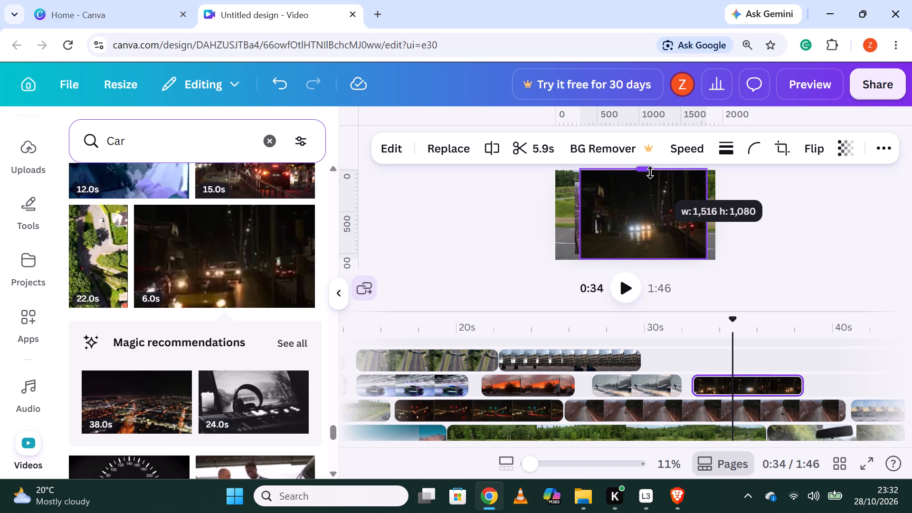
left_click_drag(650, 172, 650, 173)
left_click_drag(584, 217, 562, 217)
left_click_drag(704, 215, 729, 215)
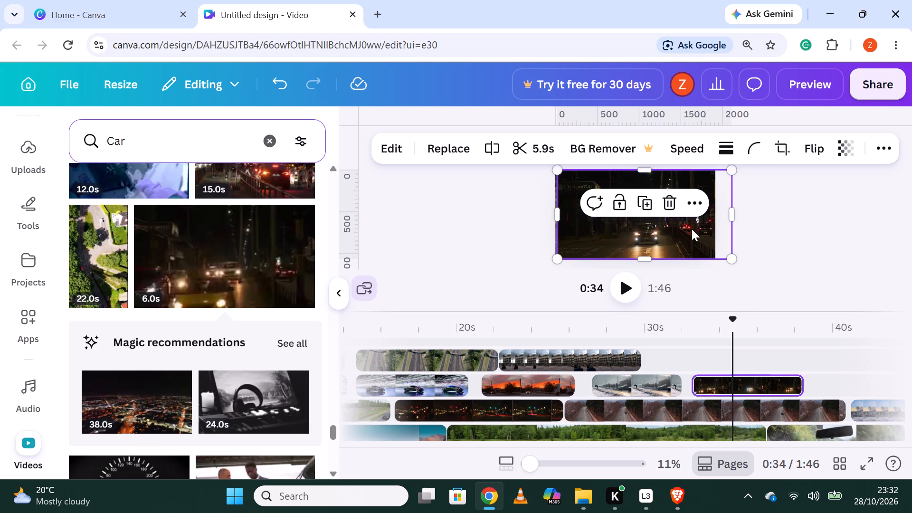
Find the 10.0s white mansion video and place it at about 30 s, directly after the building clip on the upper overlay track.
scroll(226, 332, "down", 3)
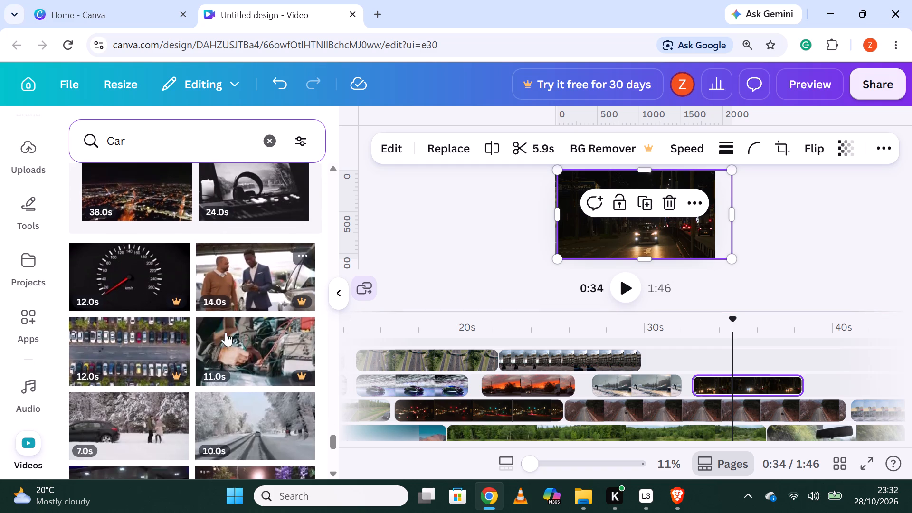
scroll(266, 349, "down", 2)
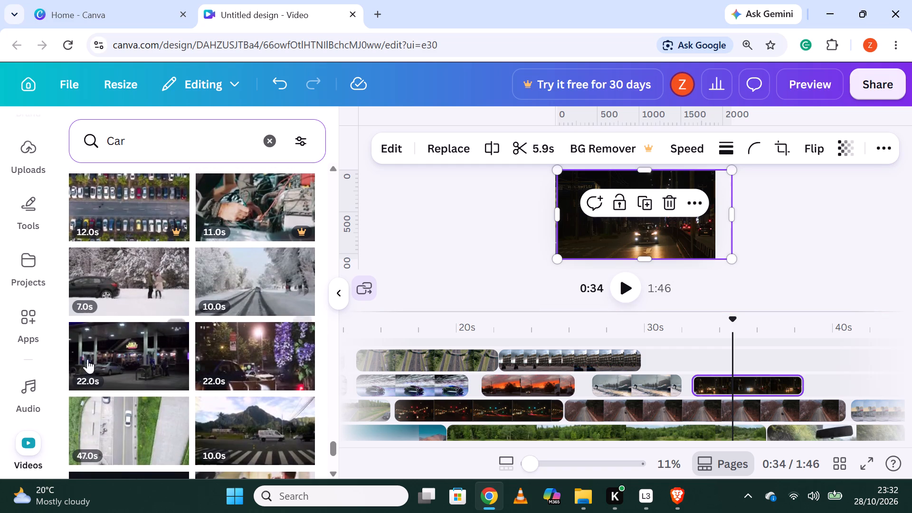
scroll(171, 373, "down", 2)
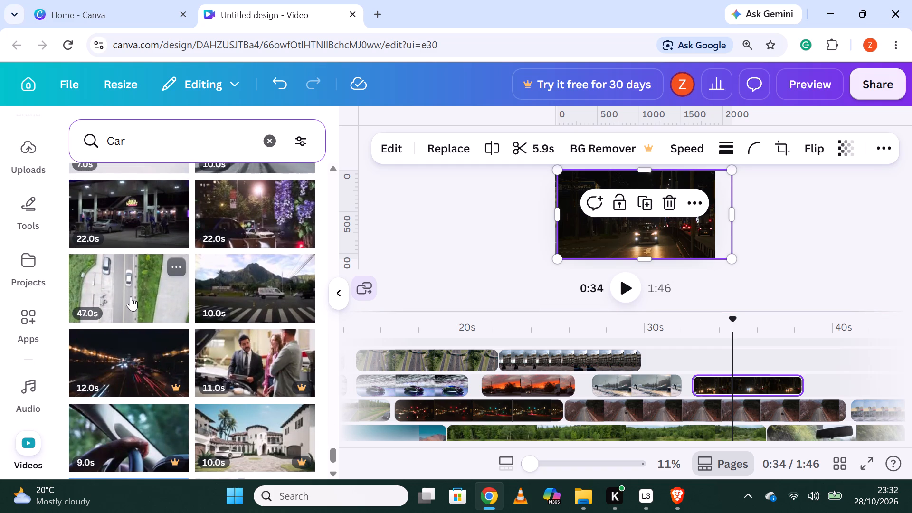
scroll(144, 347, "down", 1)
left_click_drag(236, 361, 238, 360)
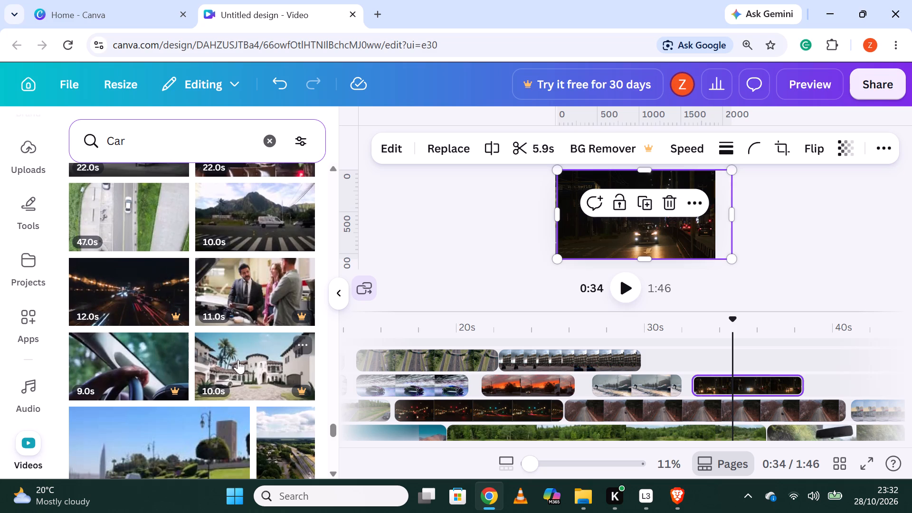
left_click_drag(238, 360, 684, 353)
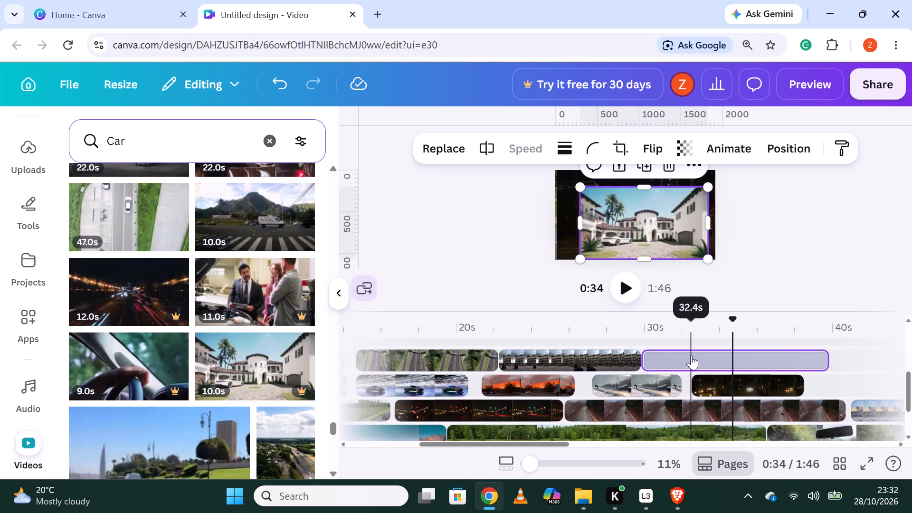
Enlarge the mansion clip on the canvas to fill the whole frame.
left_click(677, 362)
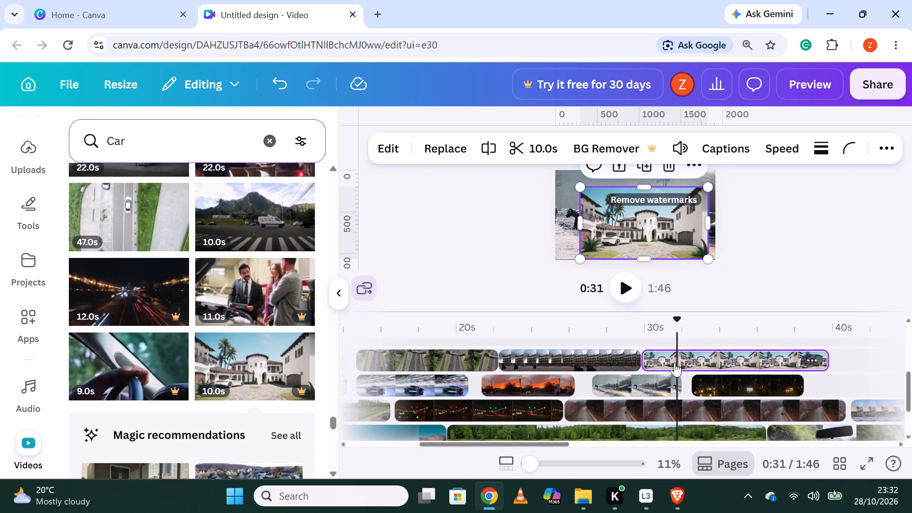
left_click_drag(645, 186, 646, 175)
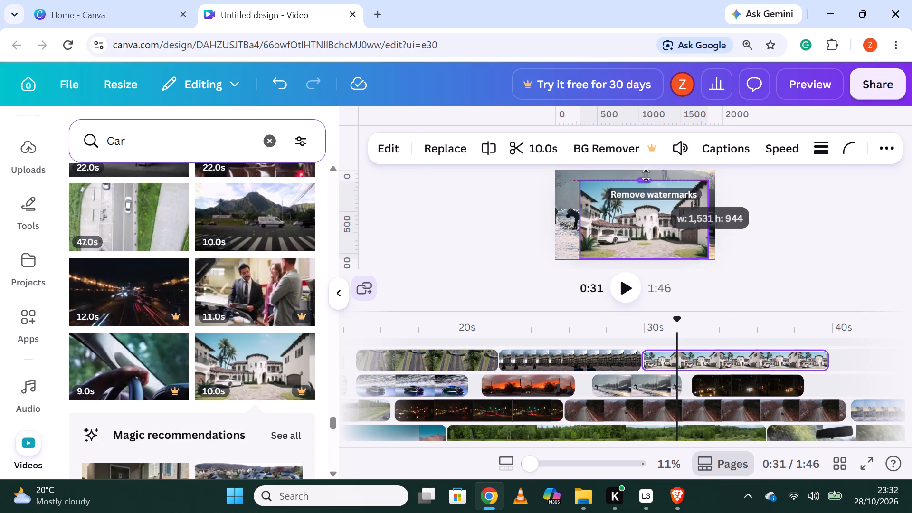
left_click_drag(646, 175, 645, 172)
left_click(644, 171)
left_click_drag(581, 213, 562, 213)
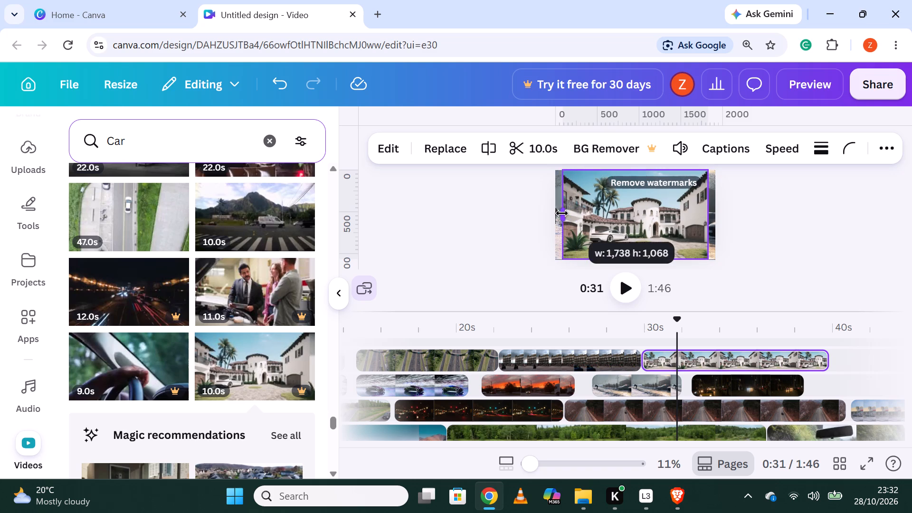
left_click_drag(562, 213, 557, 214)
left_click_drag(703, 216, 713, 214)
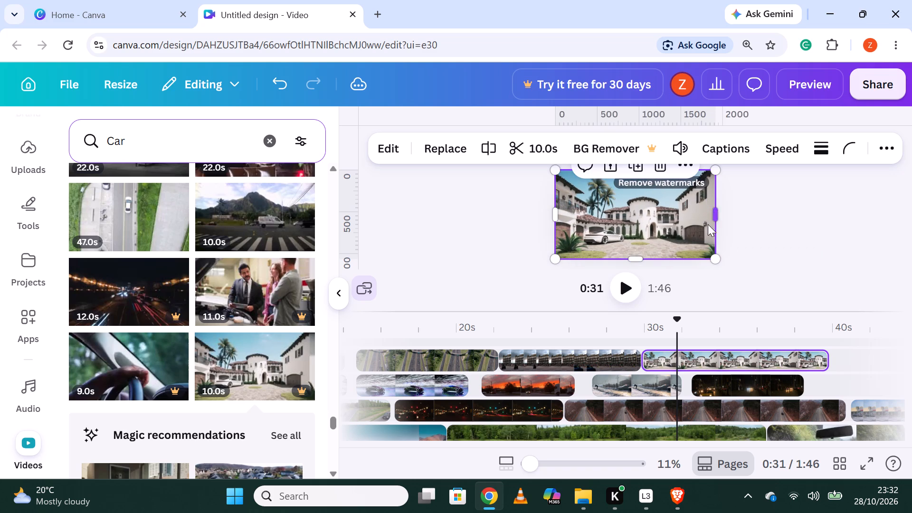
Preview the mansion clip from about 31 s.
left_click(669, 360)
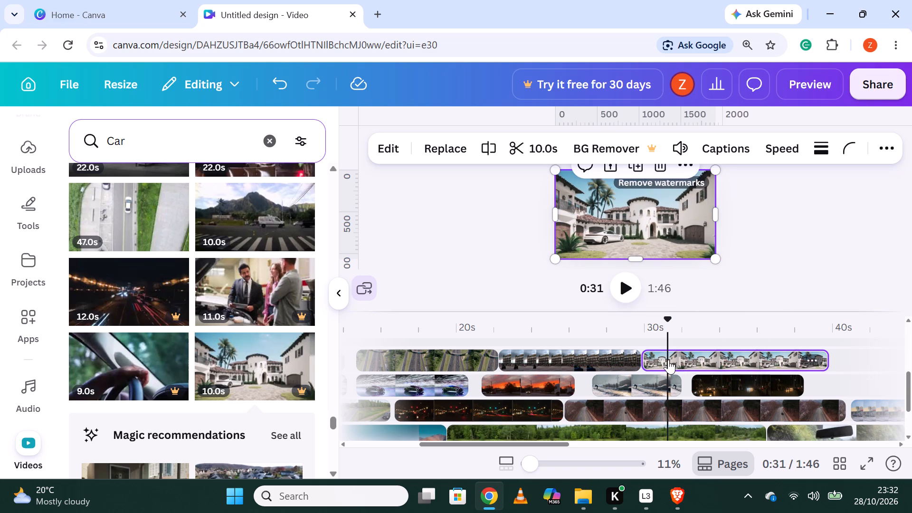
left_click(623, 287)
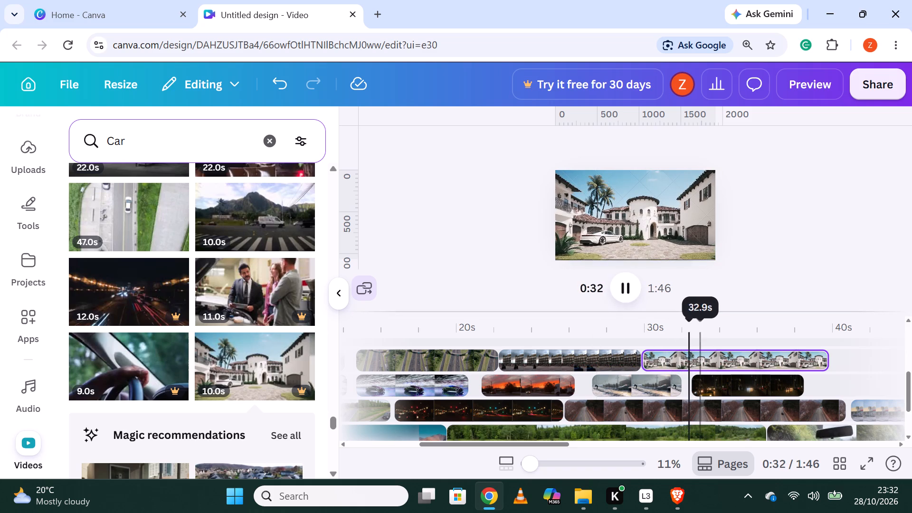
Look over the car video results and the timeline's overlay tracks to decide on the next clip and its spot.
scroll(684, 325, "down", 1)
scroll(684, 325, "up", 2)
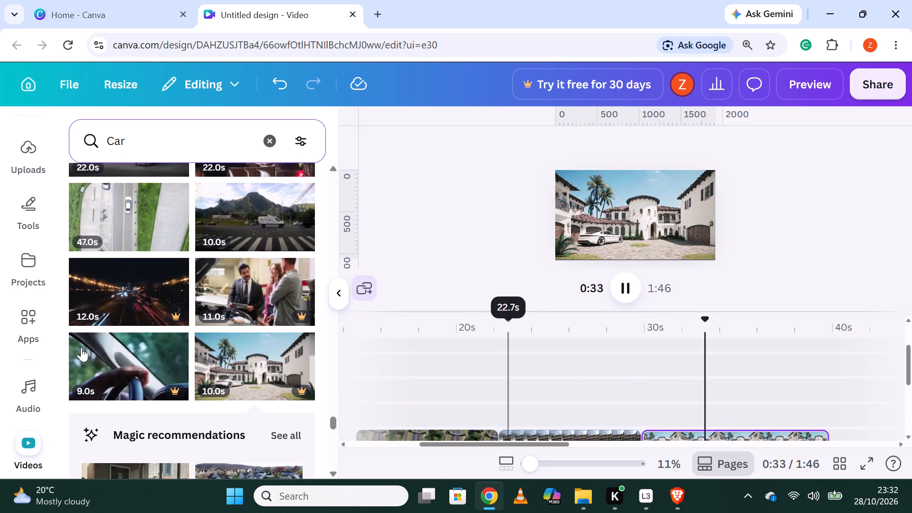
scroll(180, 327, "down", 6)
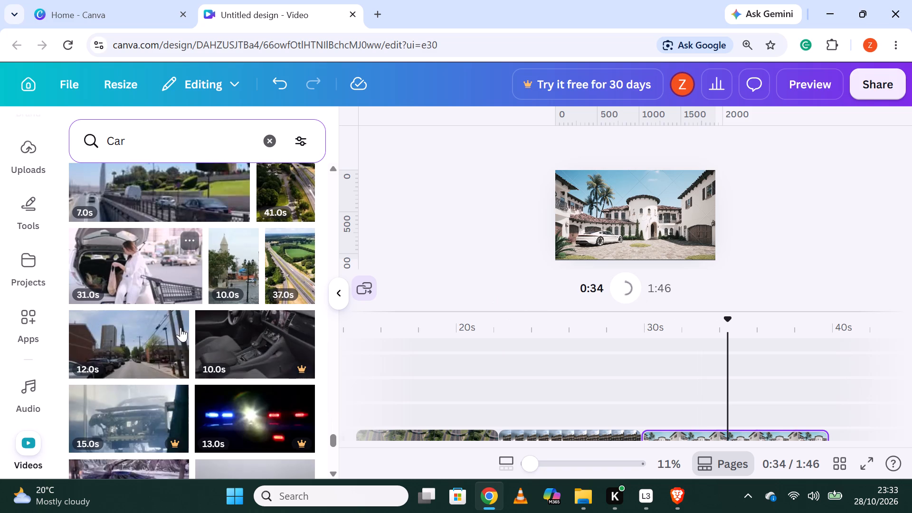
scroll(152, 385, "down", 1)
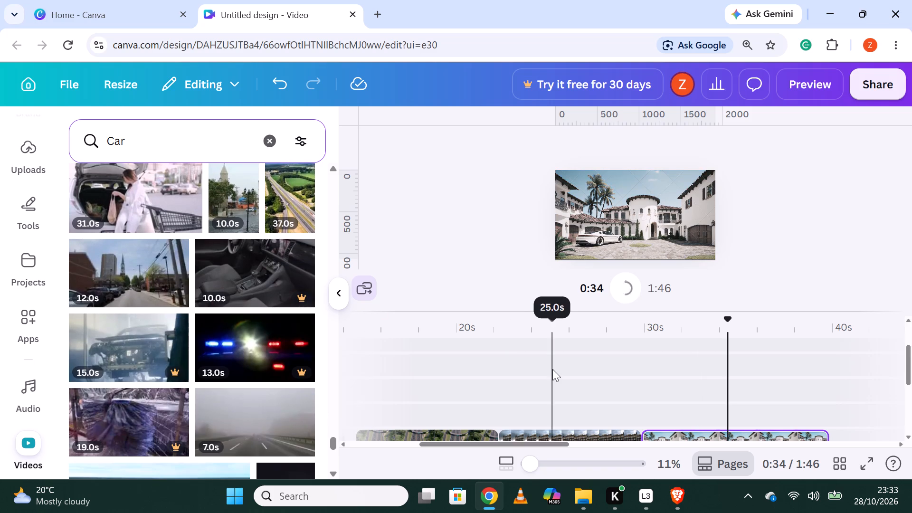
scroll(552, 369, "up", 1)
scroll(552, 369, "down", 2)
left_click_drag(548, 442, 491, 450)
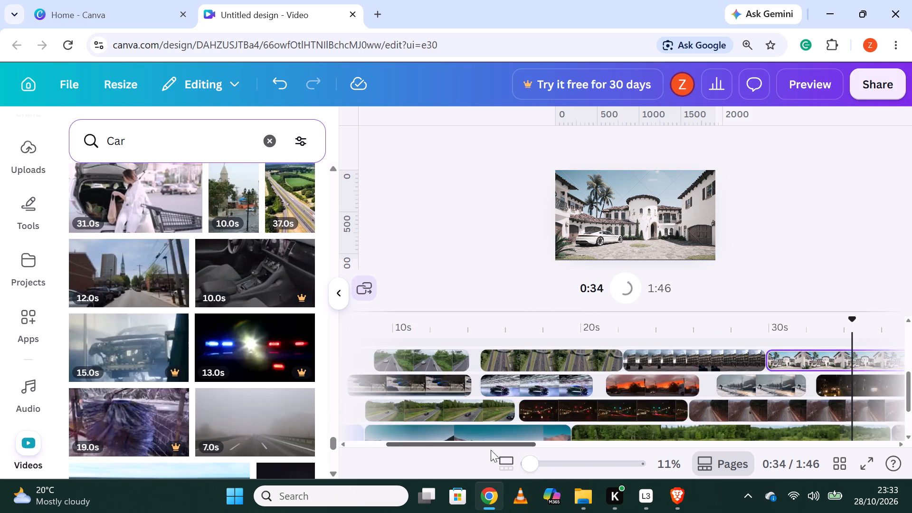
left_click_drag(491, 450, 461, 452)
scroll(583, 378, "up", 2)
scroll(583, 378, "down", 2)
scroll(583, 378, "up", 3)
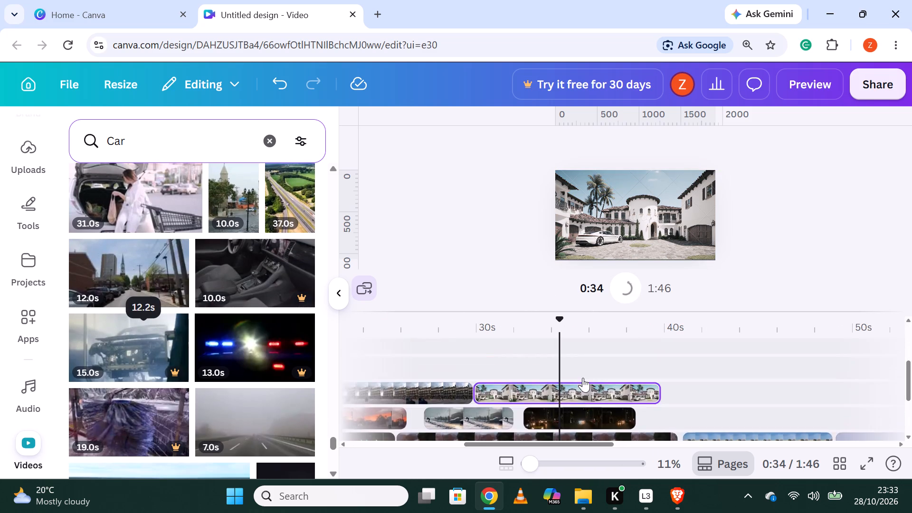
left_click_drag(548, 445, 446, 444)
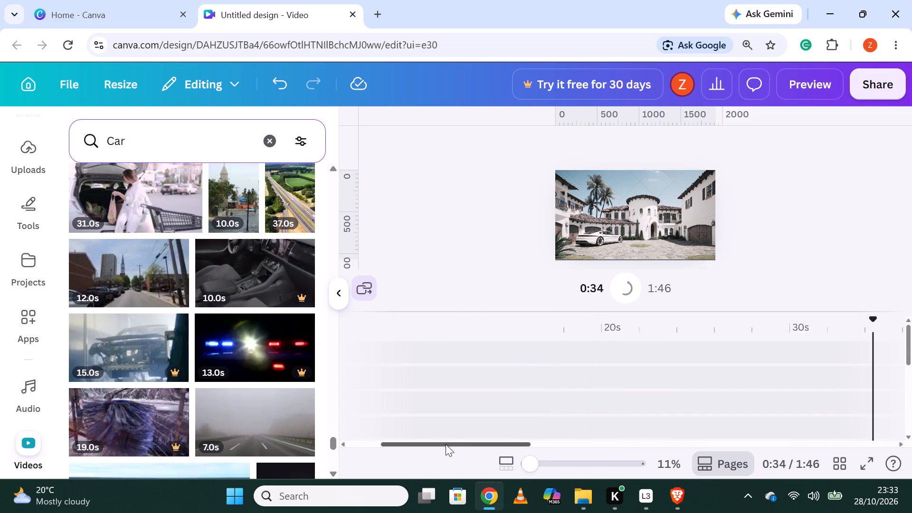
left_click_drag(446, 444, 407, 442)
scroll(615, 347, "down", 1)
scroll(596, 349, "up", 1)
scroll(588, 351, "down", 3)
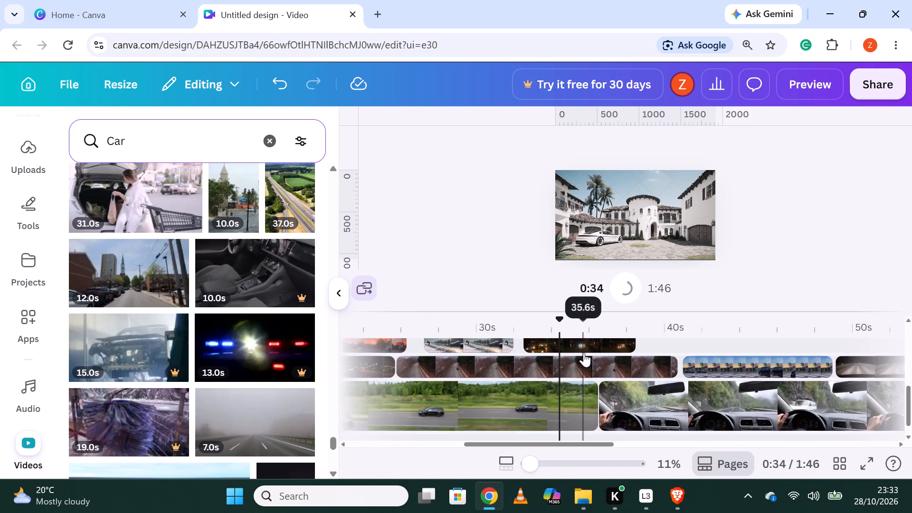
scroll(584, 352, "up", 2)
left_click(396, 407)
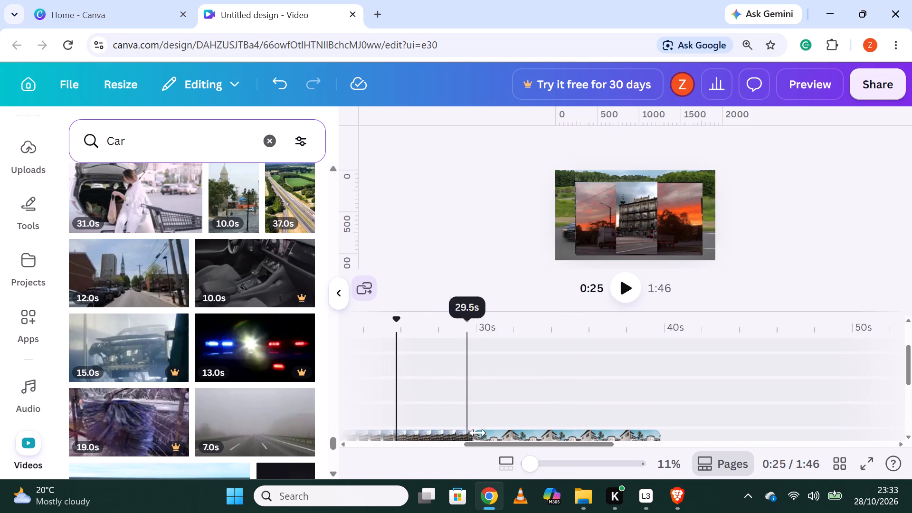
scroll(524, 379, "down", 1)
left_click_drag(519, 439, 519, 439)
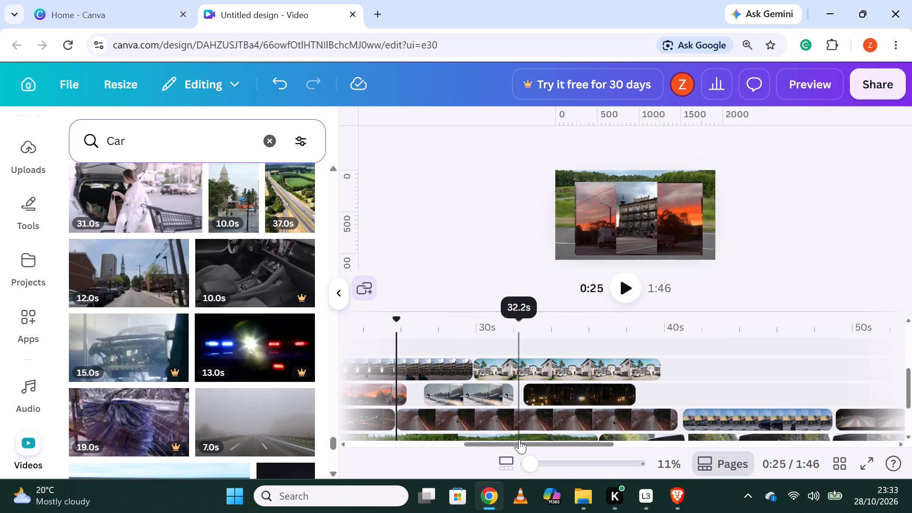
left_click_drag(519, 439, 469, 436)
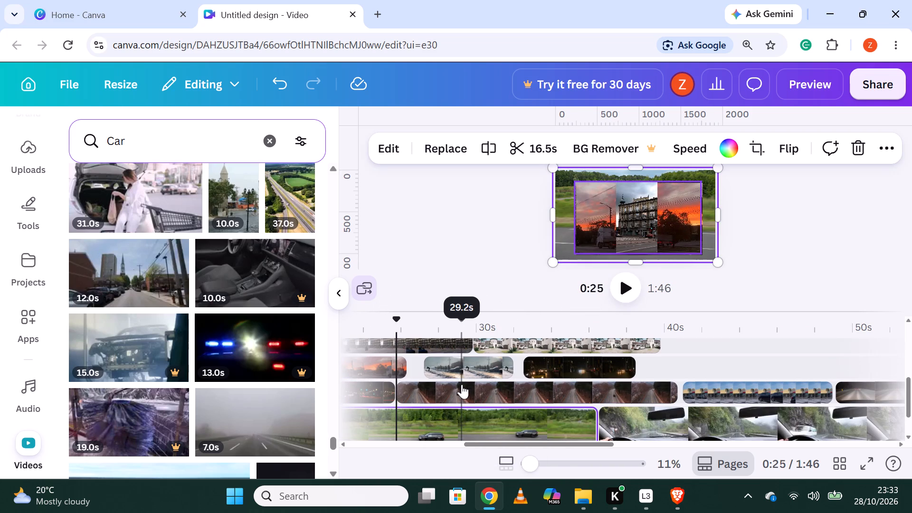
Find the 1:25 aerial road junction video and place it directly after the night street clip on the same track.
scroll(270, 308, "down", 1)
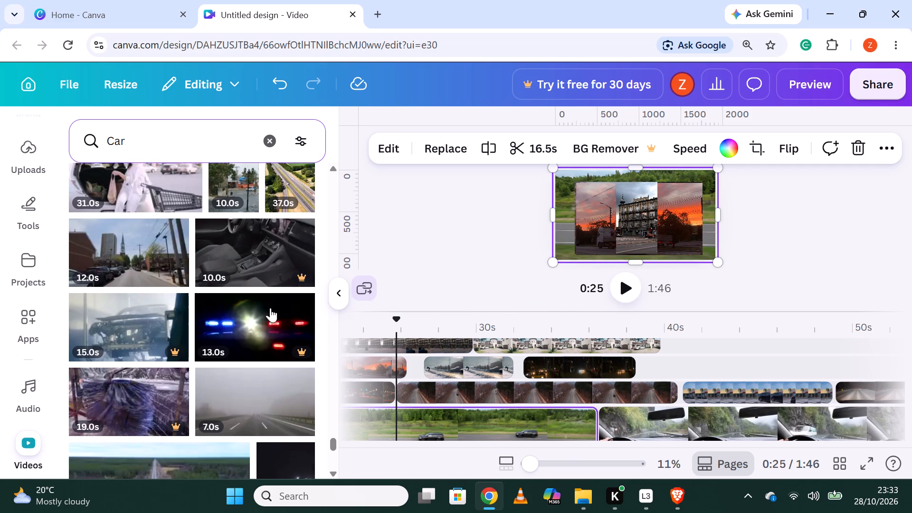
scroll(270, 308, "down", 4)
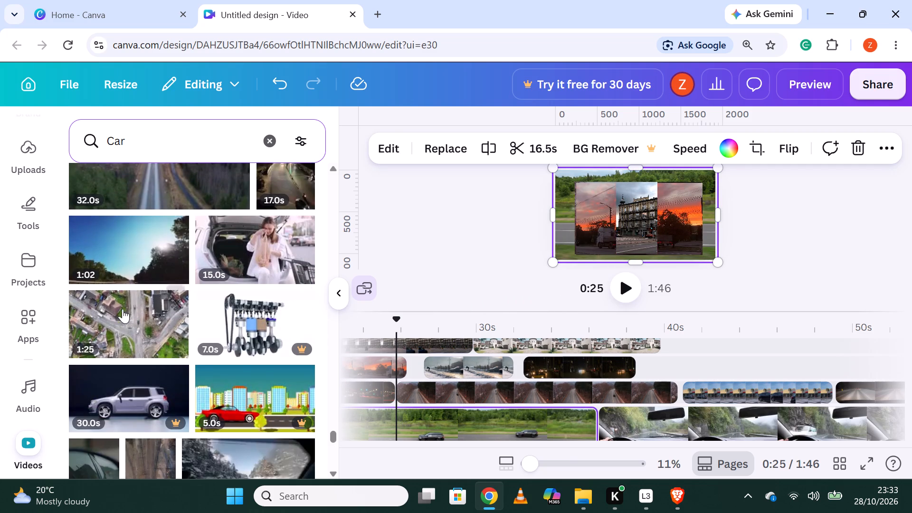
left_click_drag(115, 317, 603, 353)
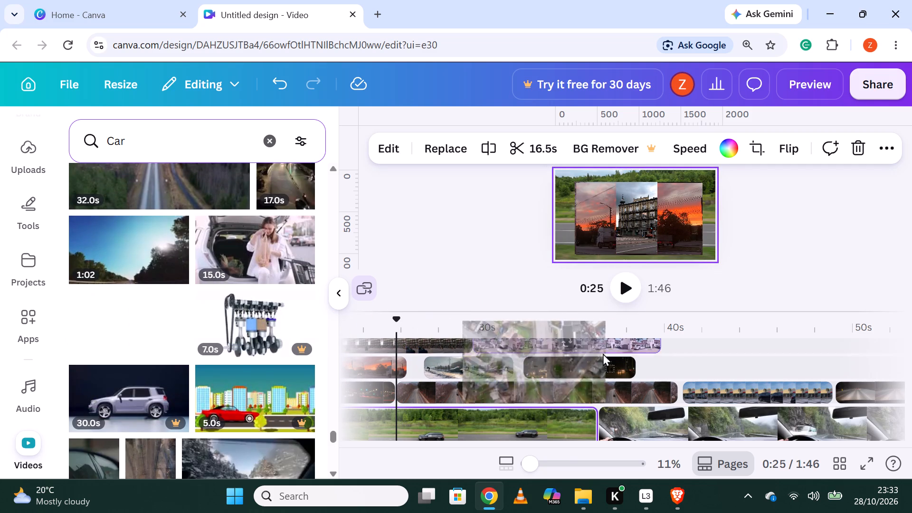
left_click_drag(603, 353, 687, 365)
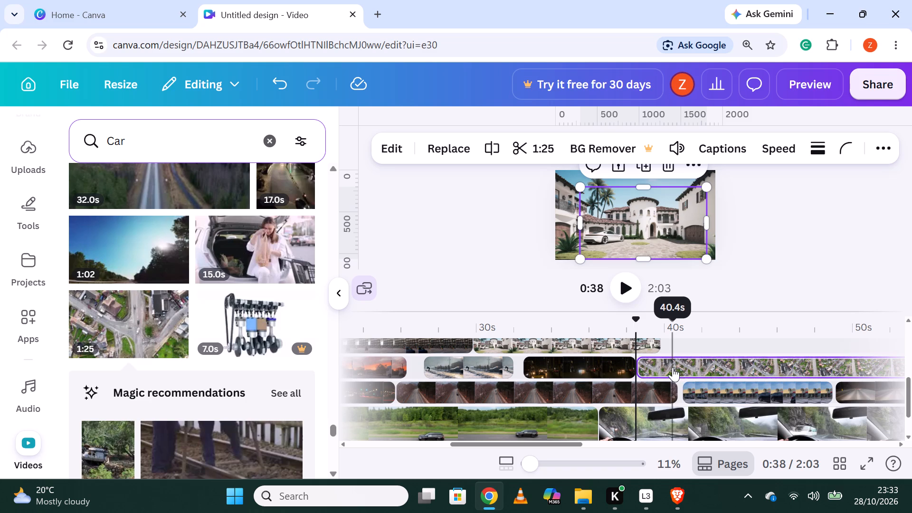
Preview the aerial junction clip, split it at about 45 s and delete the part after the split.
left_click(722, 358)
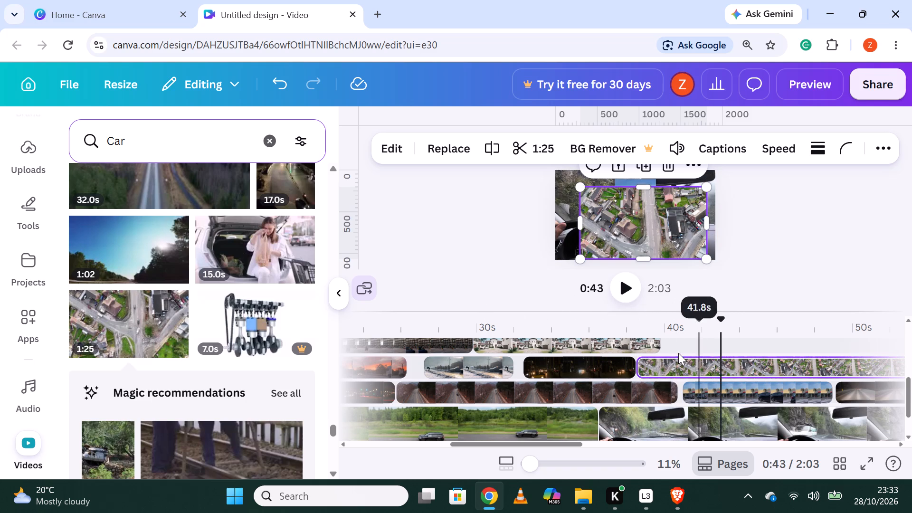
left_click(621, 295)
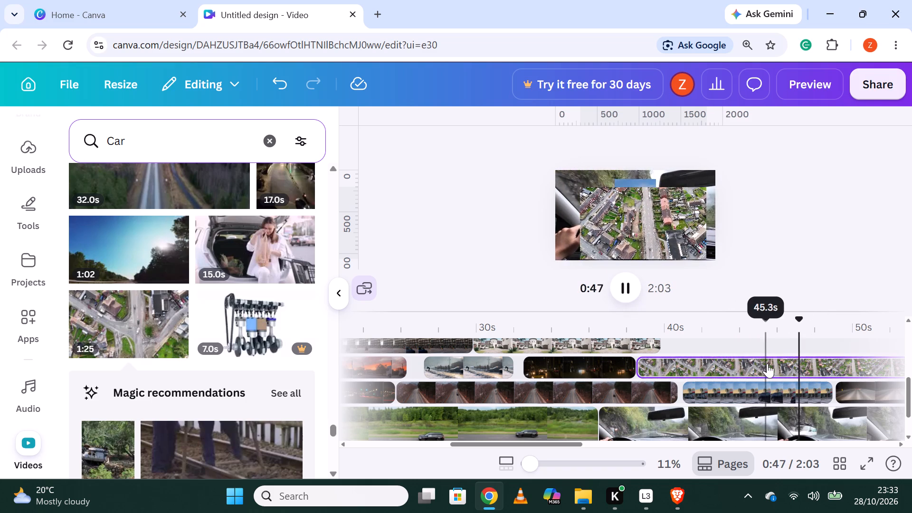
left_click(775, 365)
right_click(775, 365)
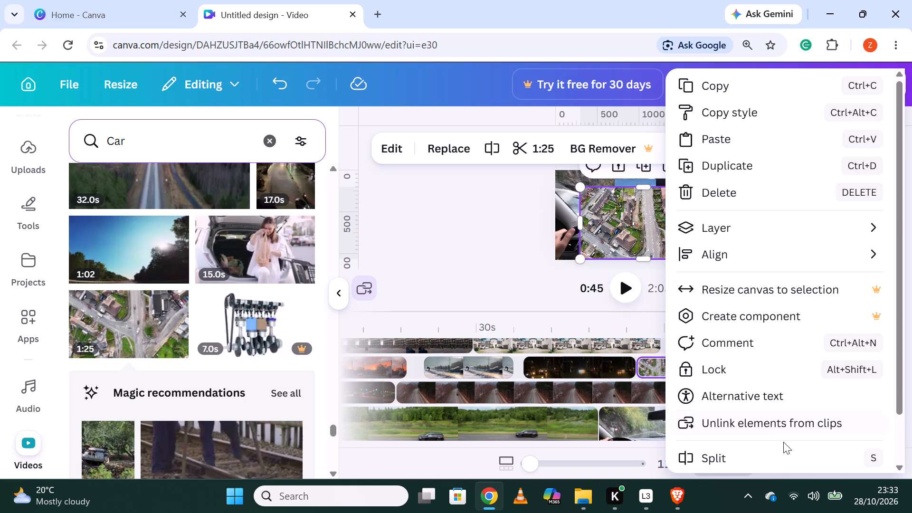
left_click(781, 446)
right_click(805, 365)
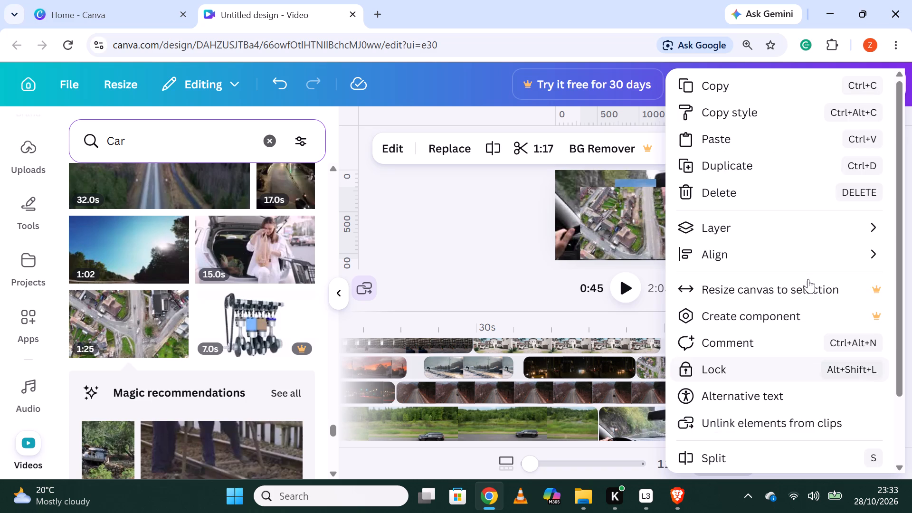
left_click(742, 201)
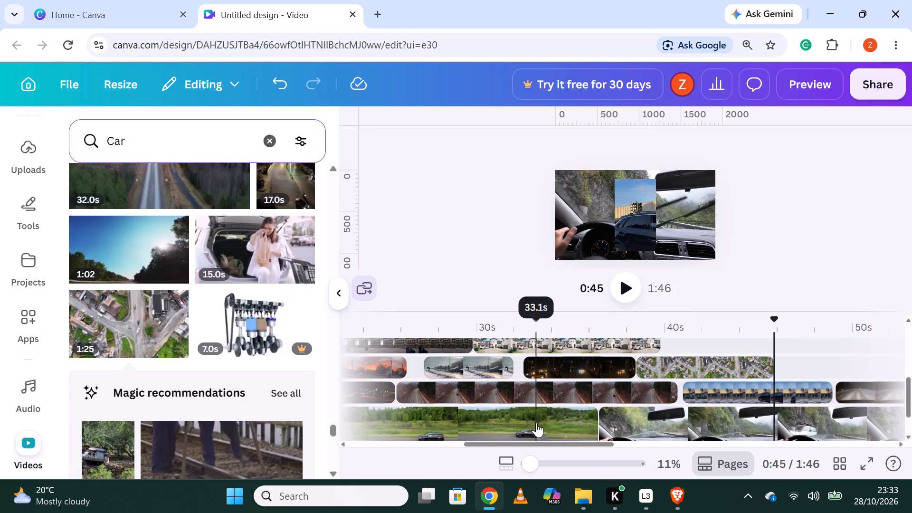
Find the 9.0s video of cars parked under trees and place it at about 9 s on the track above the first green highway clip.
left_click_drag(547, 443, 368, 443)
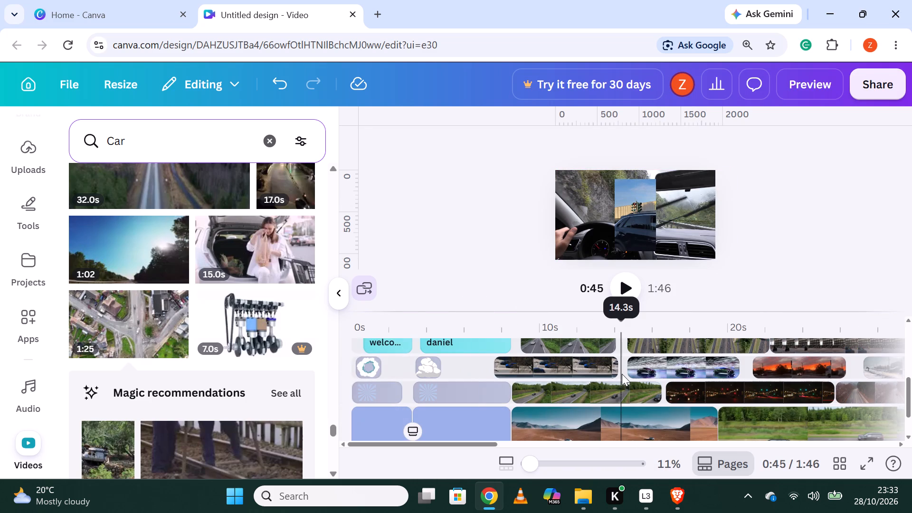
scroll(622, 374, "up", 1)
scroll(190, 377, "down", 2)
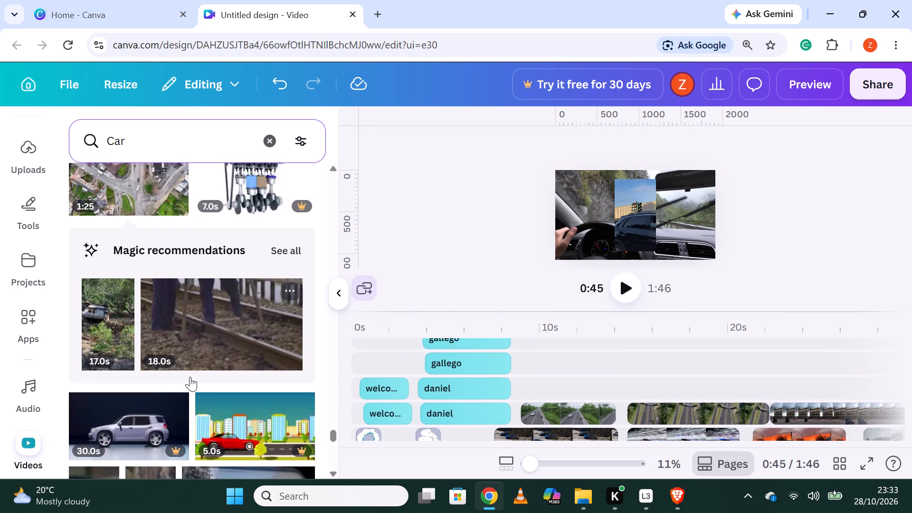
scroll(190, 377, "down", 5)
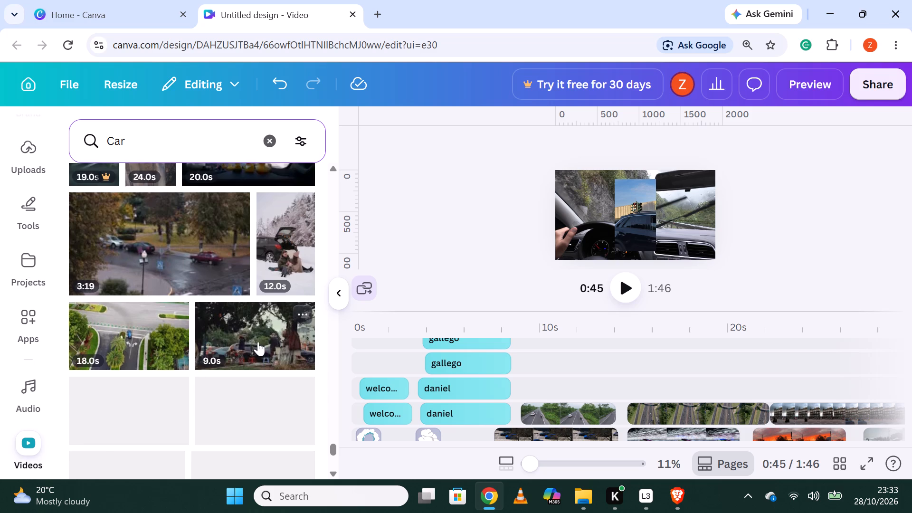
left_click_drag(243, 344, 560, 376)
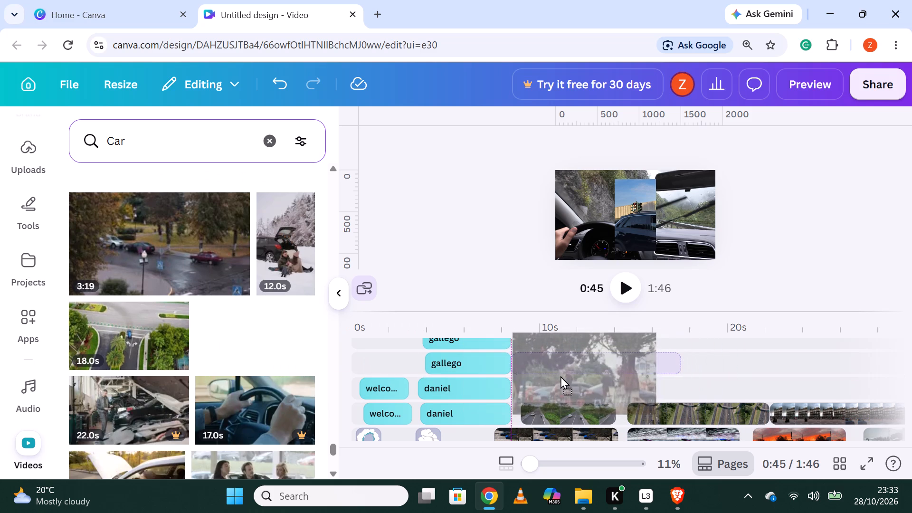
left_click_drag(560, 376, 572, 387)
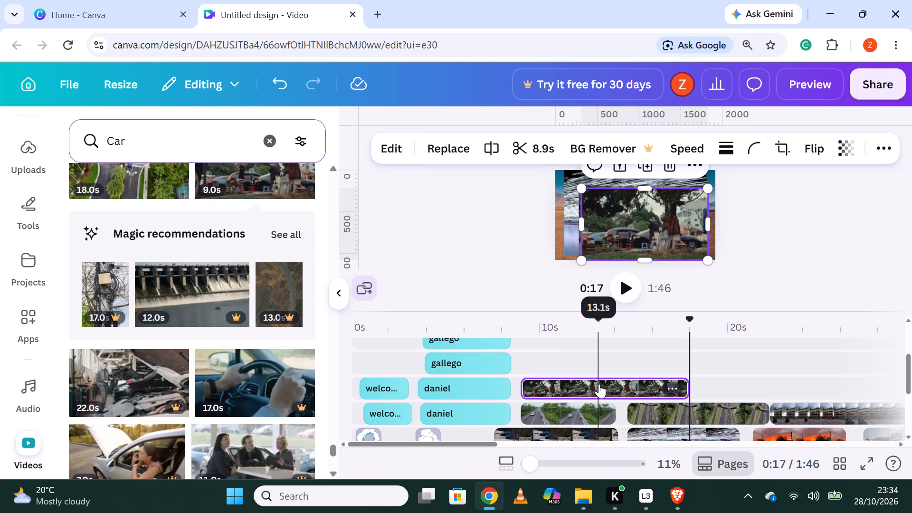
Split the clip of cars parked under trees at about 13.3 s and delete the part after the split.
scroll(594, 389, "down", 1)
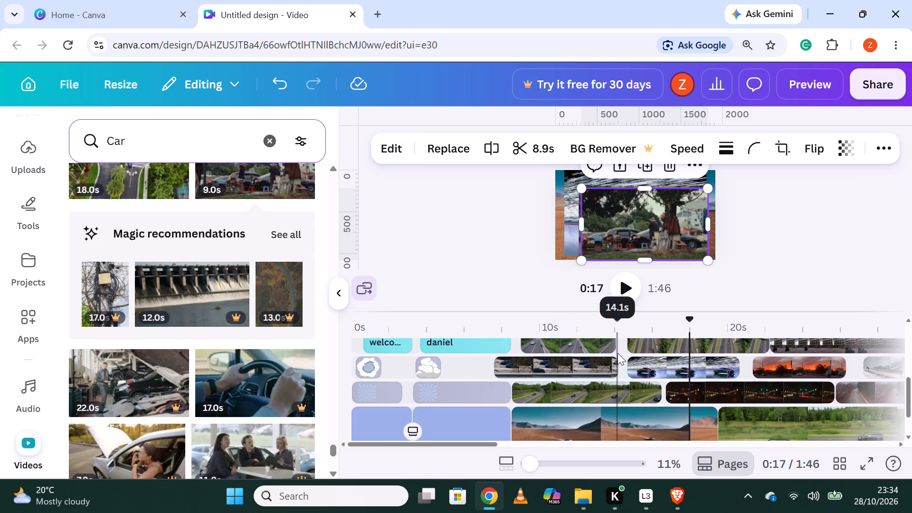
scroll(617, 353, "up", 3)
scroll(616, 386, "down", 1)
left_click(604, 399)
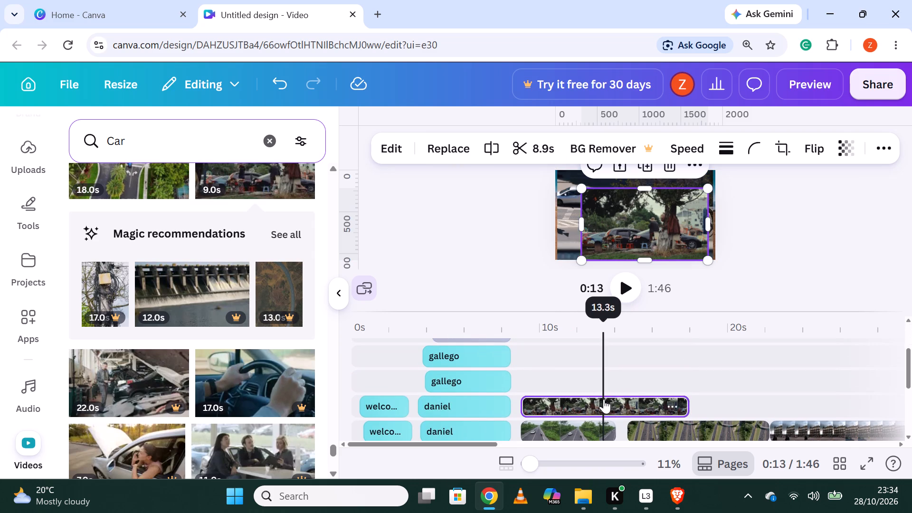
right_click(604, 399)
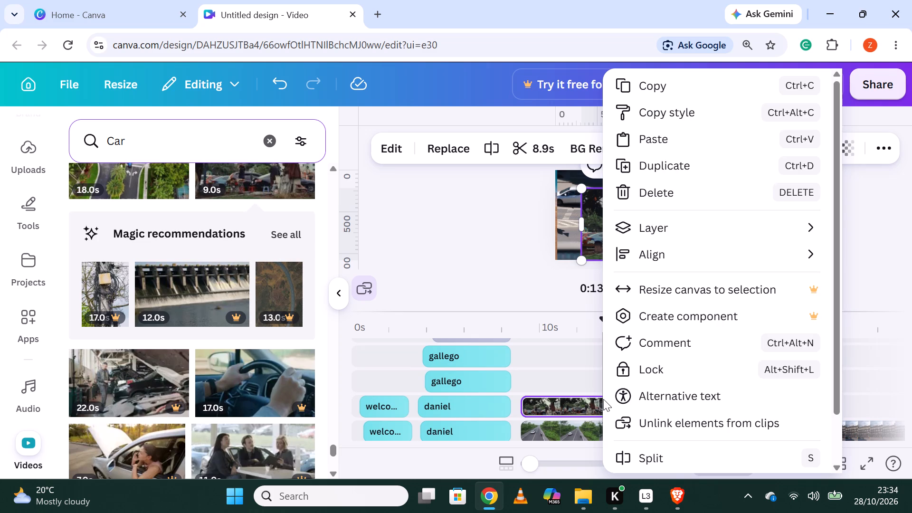
left_click(671, 457)
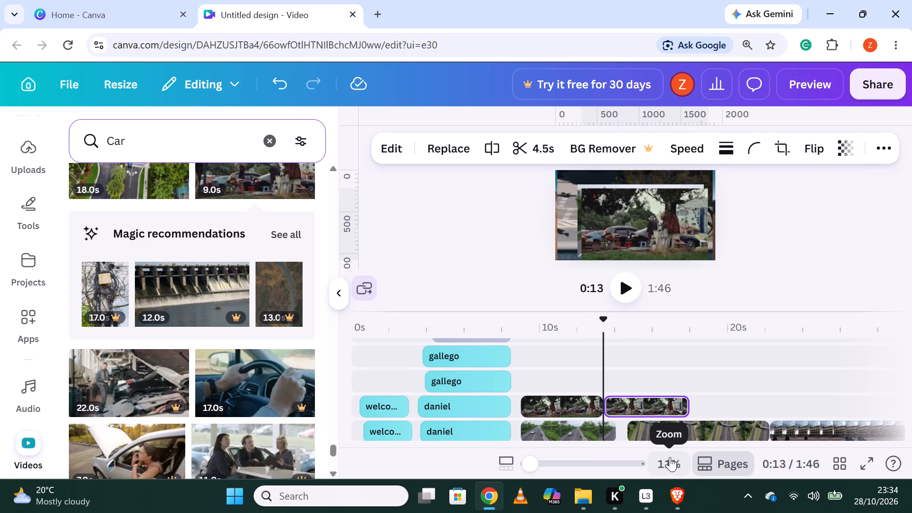
right_click(645, 402)
left_click(740, 189)
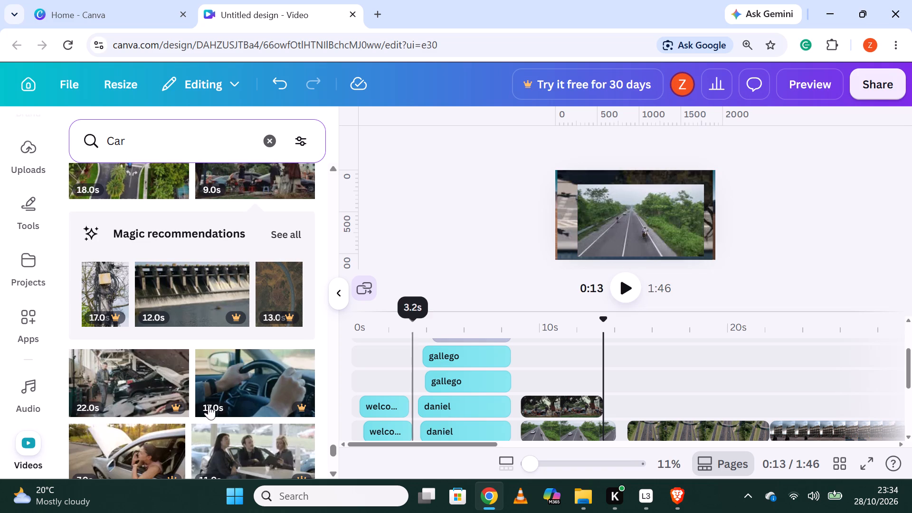
Find the 16.0s aerial roundabout video and place it directly after the parked cars clip on the same track.
scroll(216, 385, "down", 3)
left_click_drag(185, 333, 256, 331)
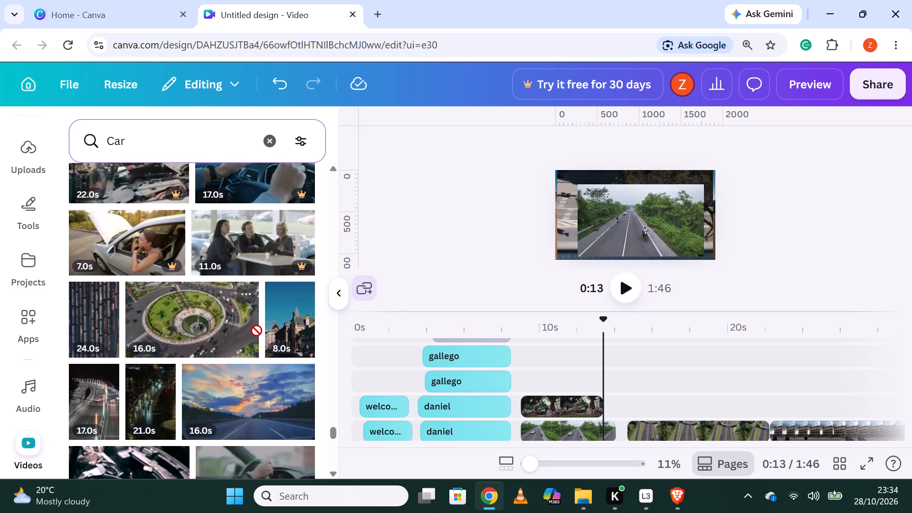
left_click_drag(256, 331, 701, 418)
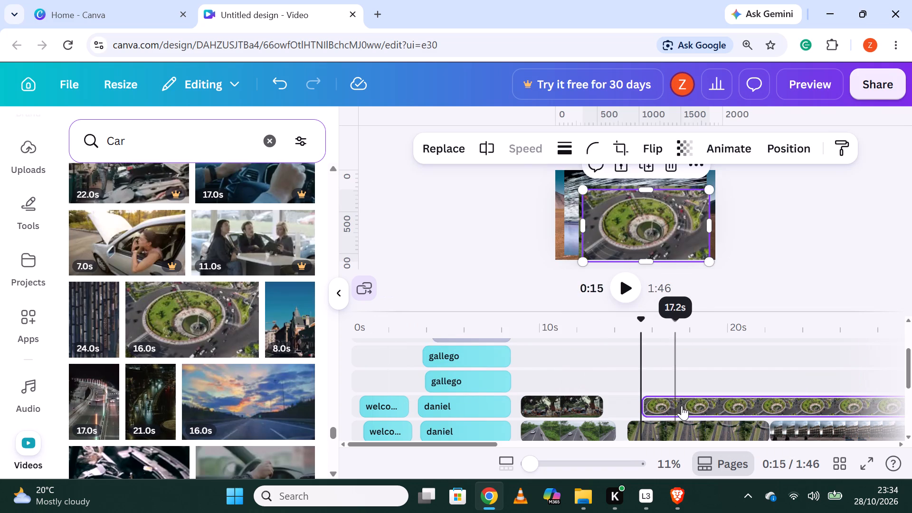
left_click_drag(690, 404, 654, 403)
Split the roundabout clip at about 17 s on the timeline and delete the part after the split.
left_click(682, 406)
right_click(682, 406)
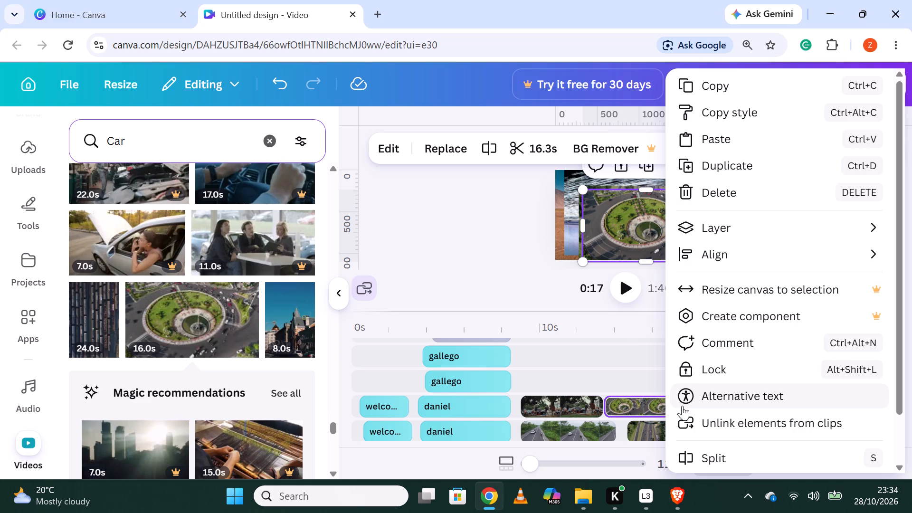
left_click(724, 454)
right_click(728, 400)
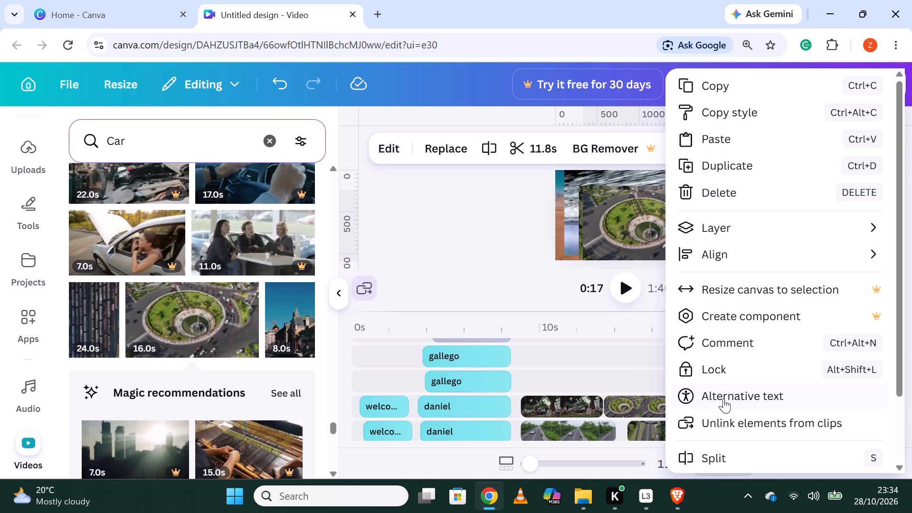
left_click(741, 191)
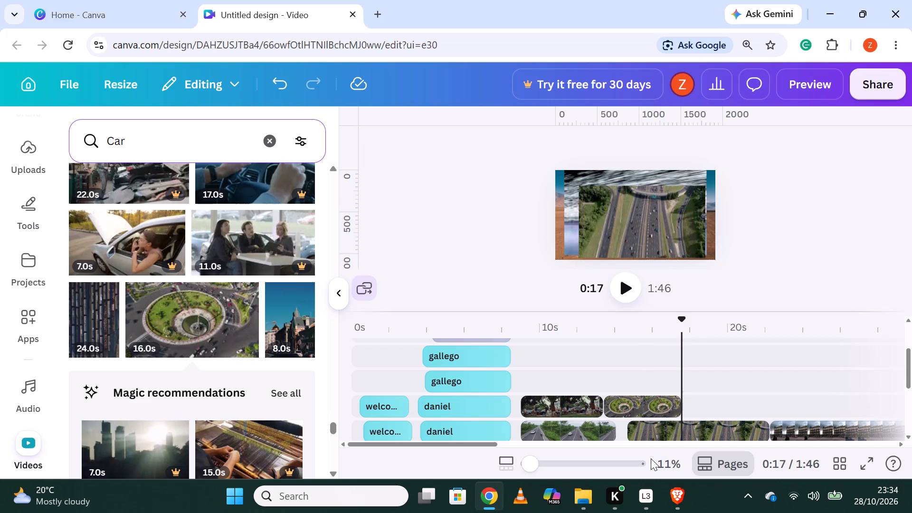
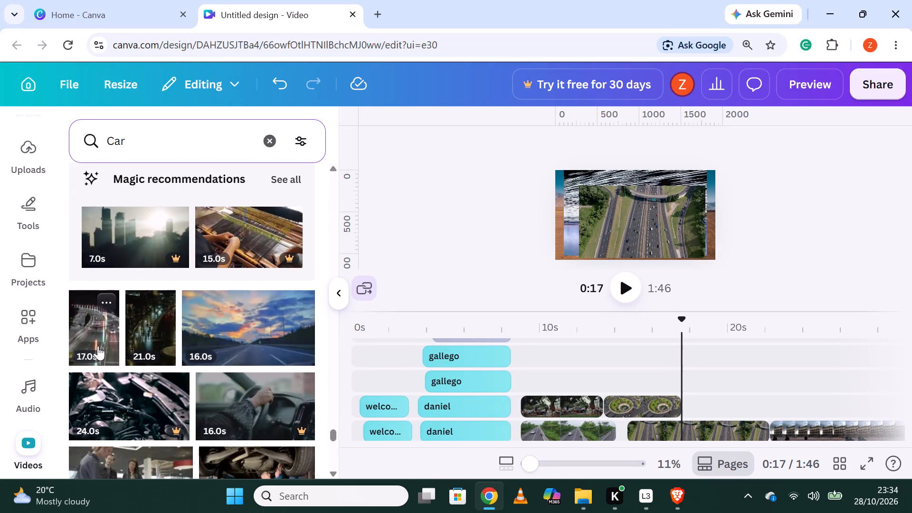
Place the 17.0s night traffic video directly after the roundabout clip, at about 17 s on the same track.
left_click_drag(98, 345, 729, 402)
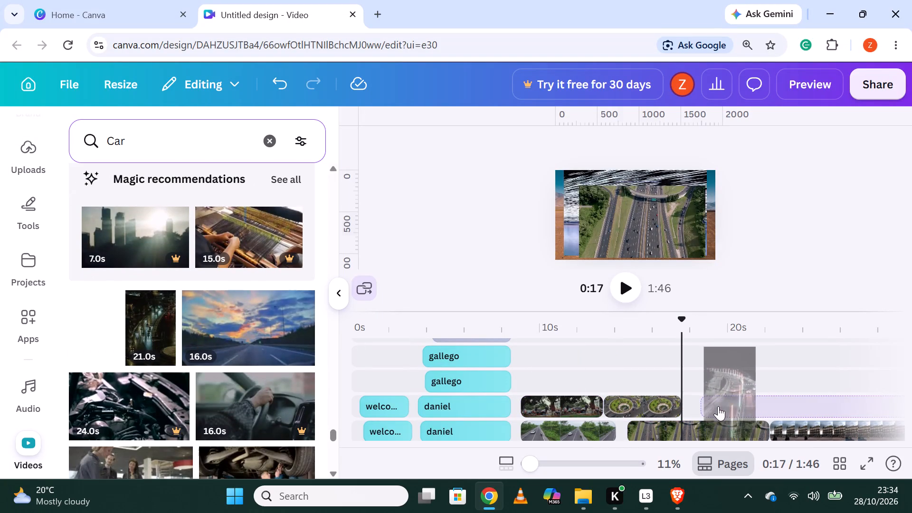
left_click_drag(716, 406, 710, 408)
left_click_drag(745, 405, 730, 405)
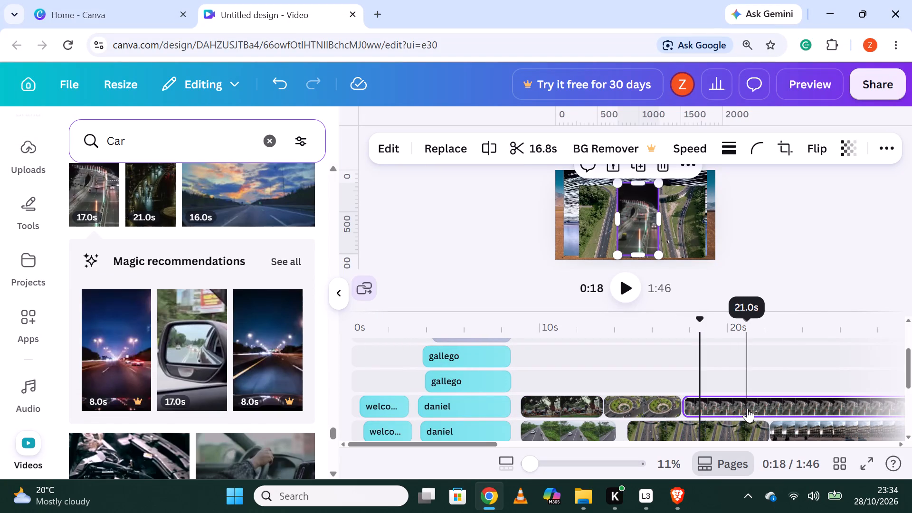
Split the night traffic clip at about 21 s on the timeline and delete the part after the split.
left_click(742, 408)
right_click(742, 408)
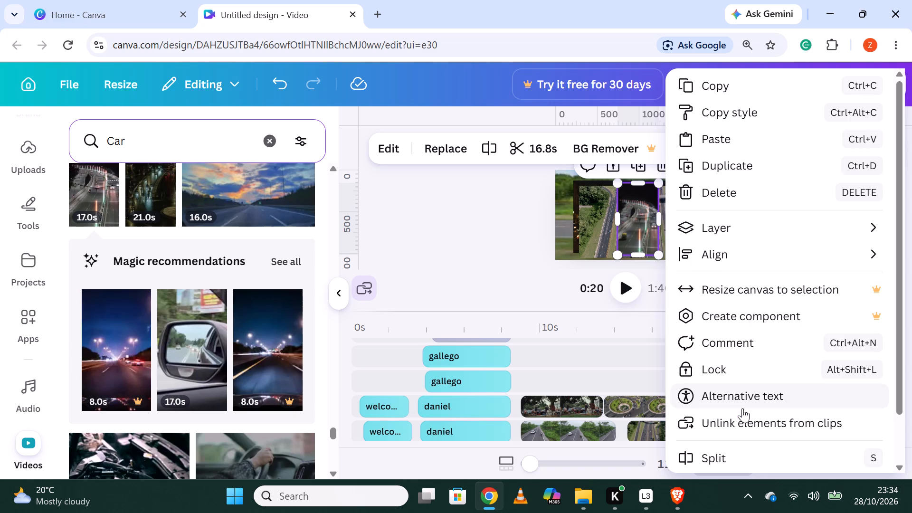
left_click(731, 455)
right_click(779, 403)
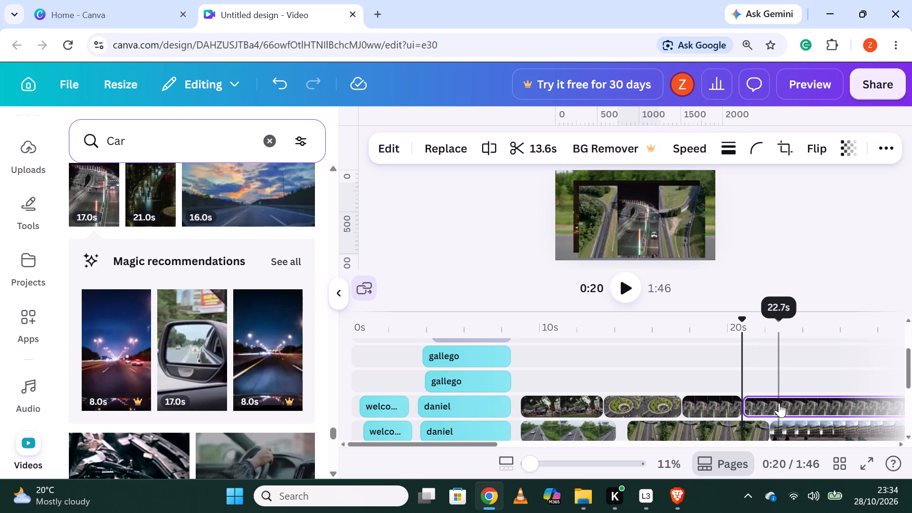
left_click(749, 188)
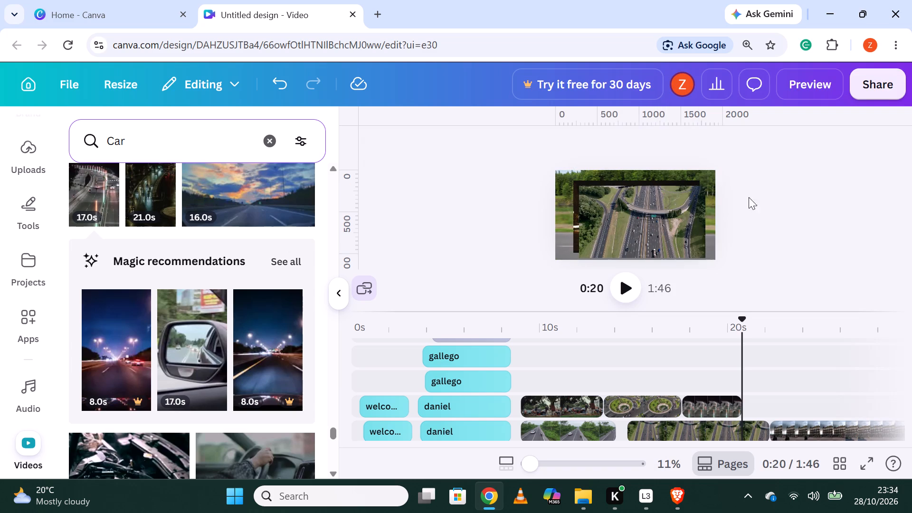
Find the 23.0s aerial house video and place it at about 8.6 s on the track above the parked cars clip.
scroll(138, 399, "down", 2)
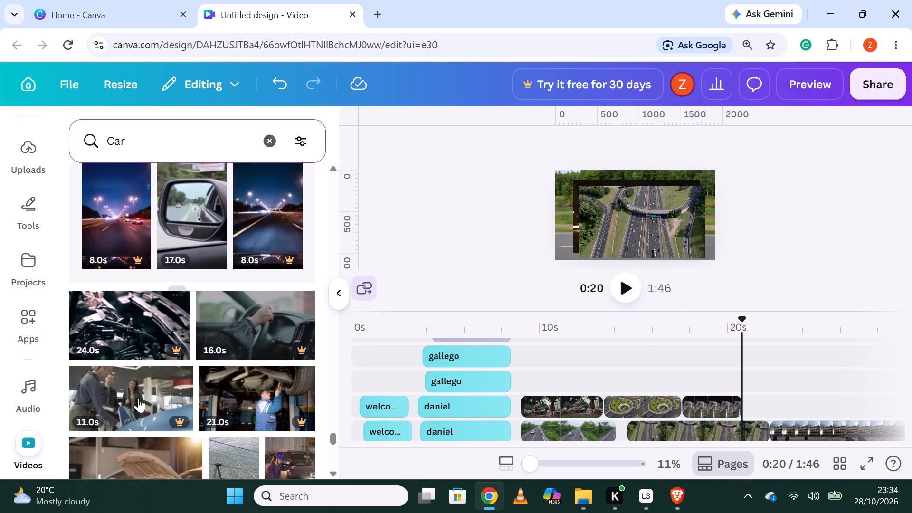
scroll(166, 386, "down", 3)
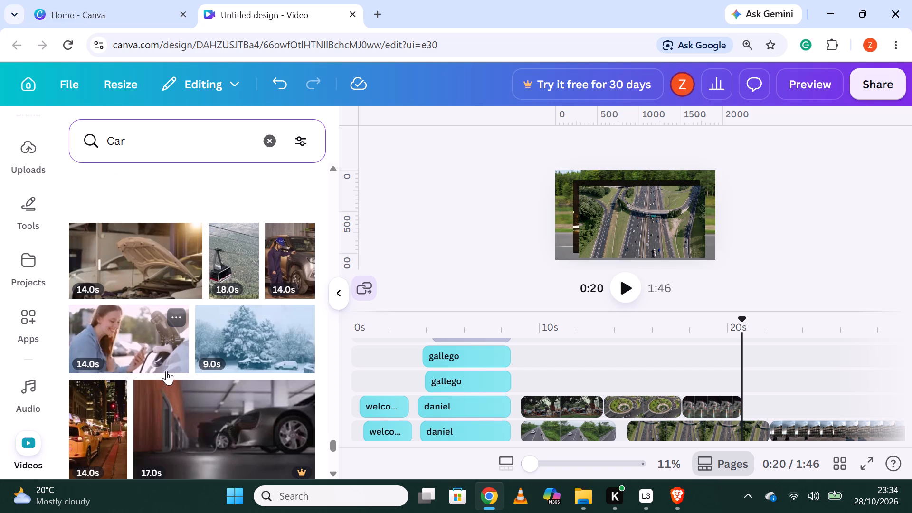
scroll(164, 372, "down", 2)
scroll(221, 350, "down", 2)
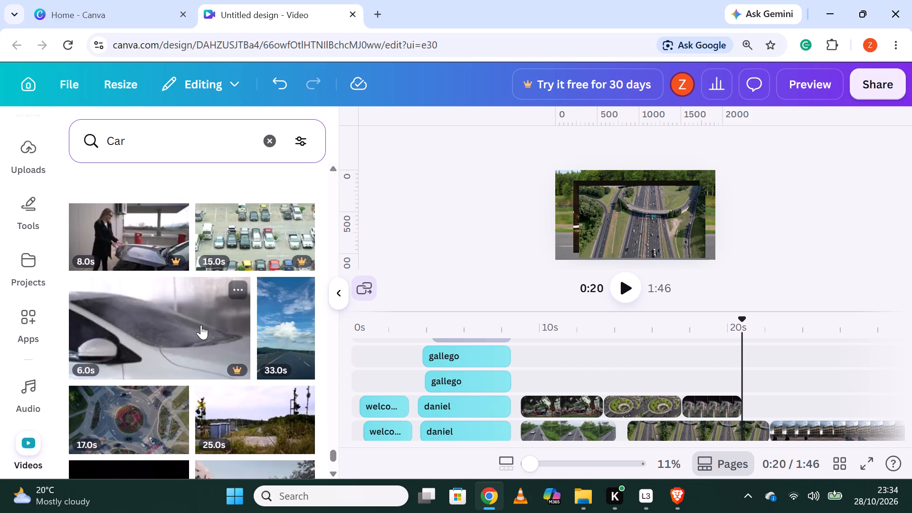
scroll(201, 325, "down", 5)
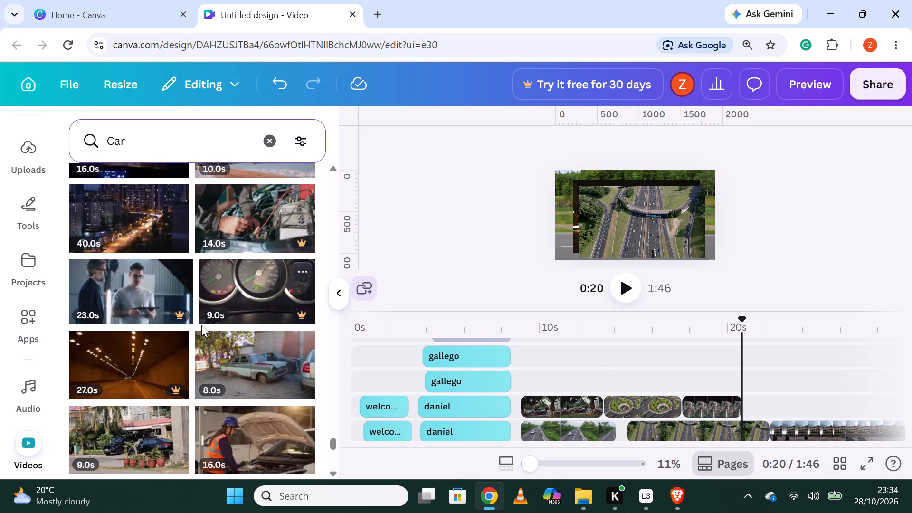
scroll(201, 325, "down", 2)
scroll(161, 386, "down", 3)
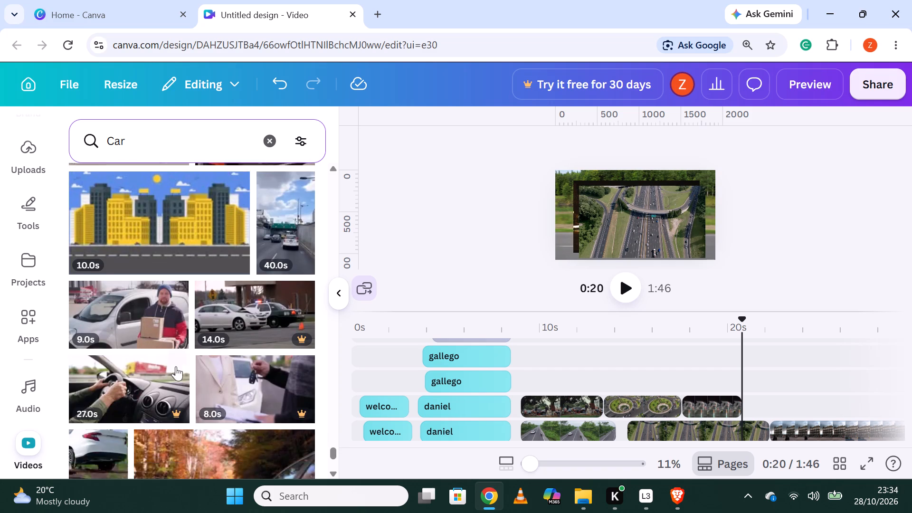
scroll(205, 335, "down", 1)
scroll(256, 334, "down", 1)
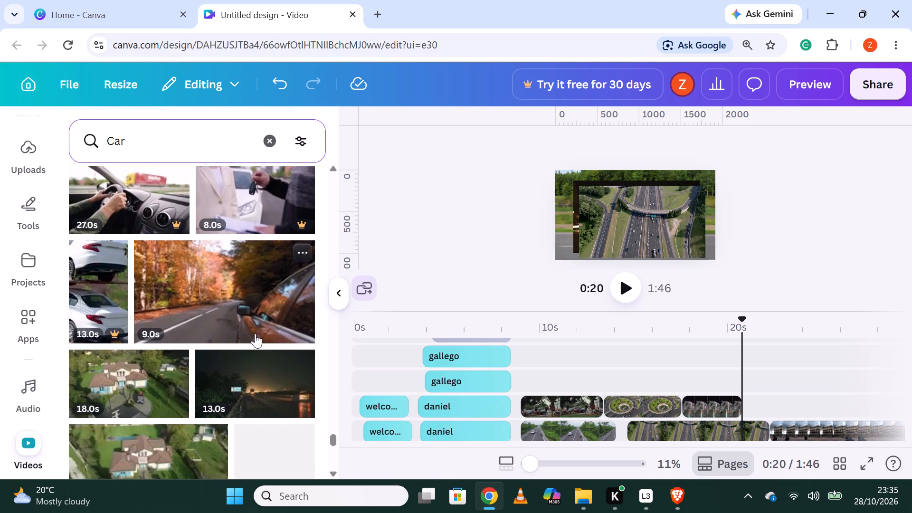
scroll(254, 333, "up", 3)
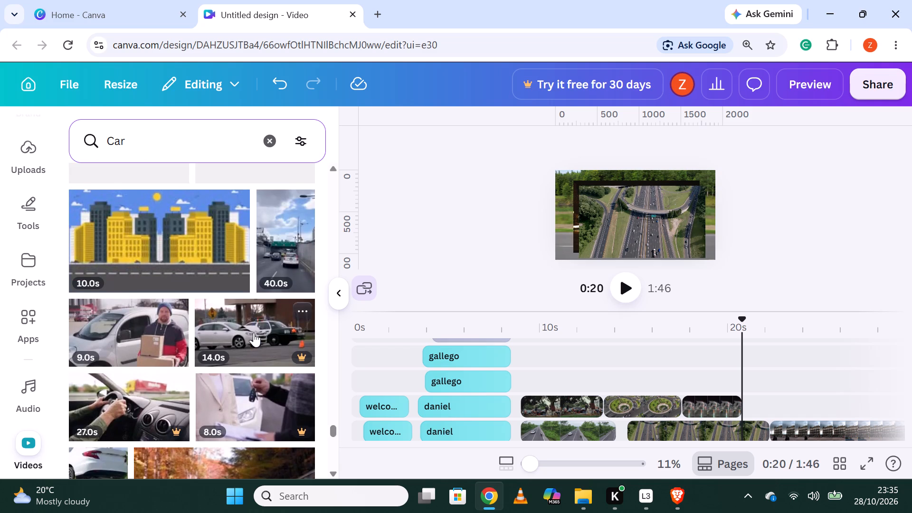
scroll(254, 332, "up", 2)
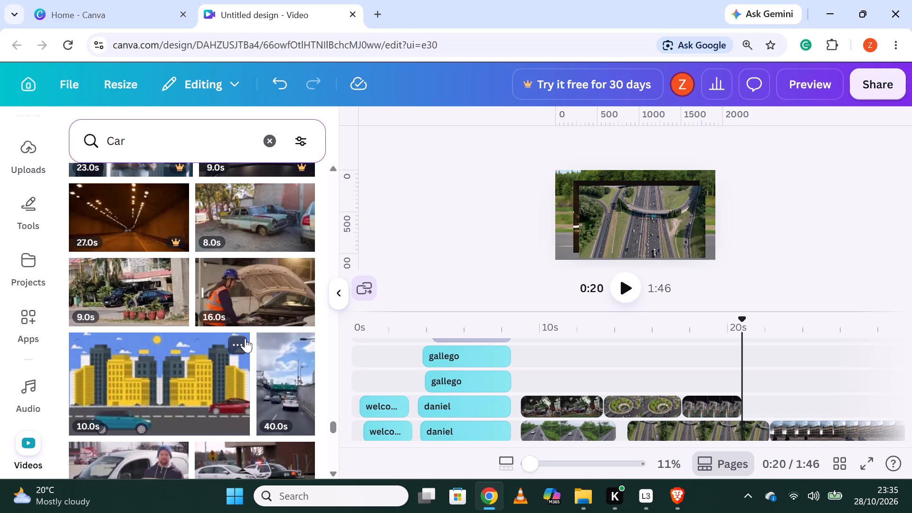
scroll(245, 339, "down", 3)
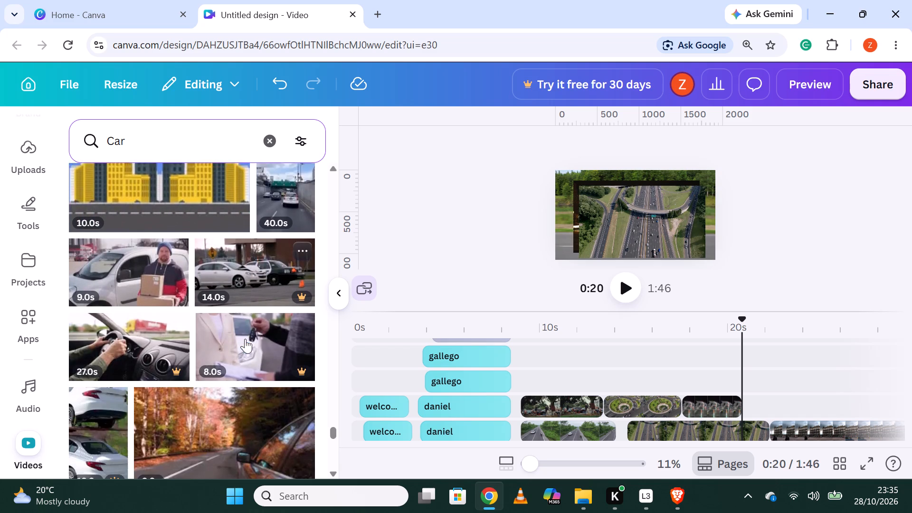
scroll(245, 339, "down", 1)
scroll(175, 360, "down", 2)
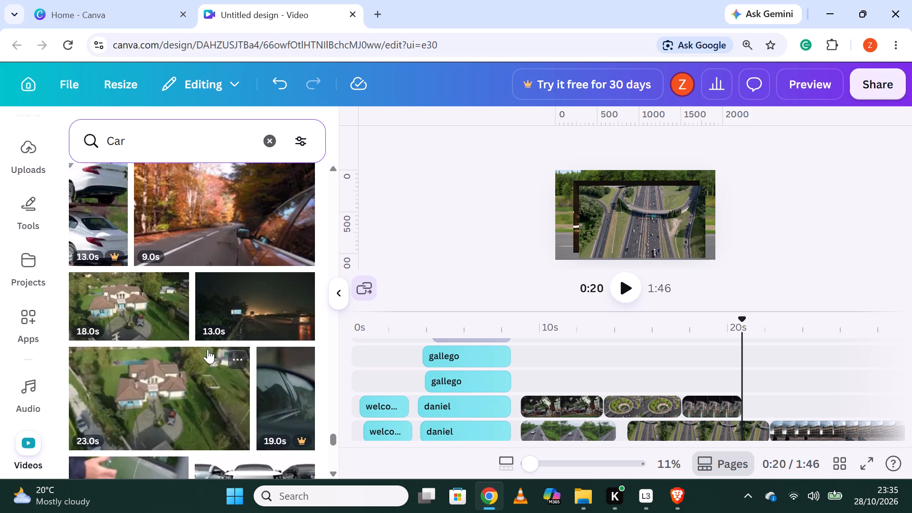
scroll(206, 349, "down", 2)
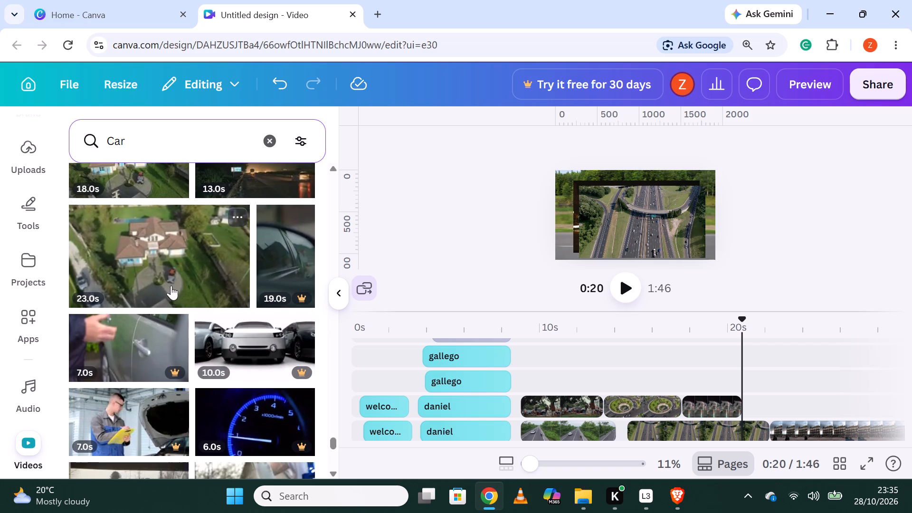
left_click_drag(171, 284, 606, 393)
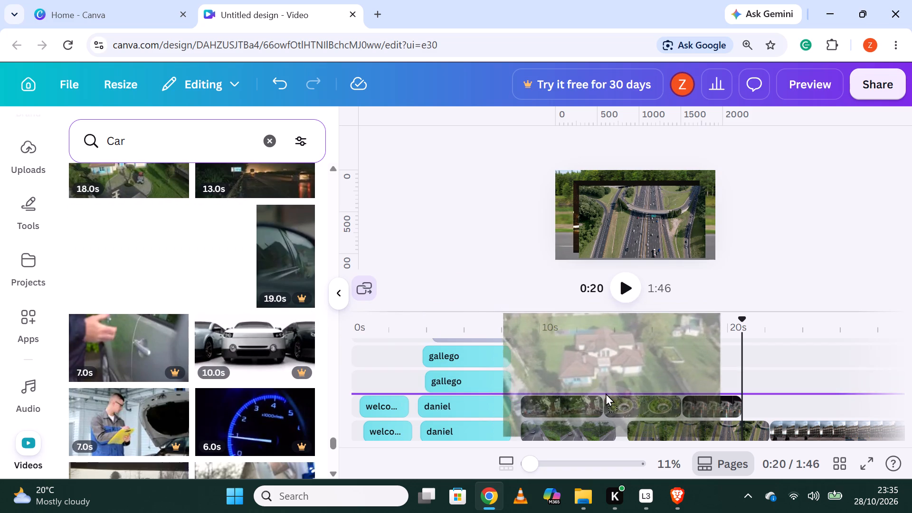
left_click_drag(606, 393, 607, 389)
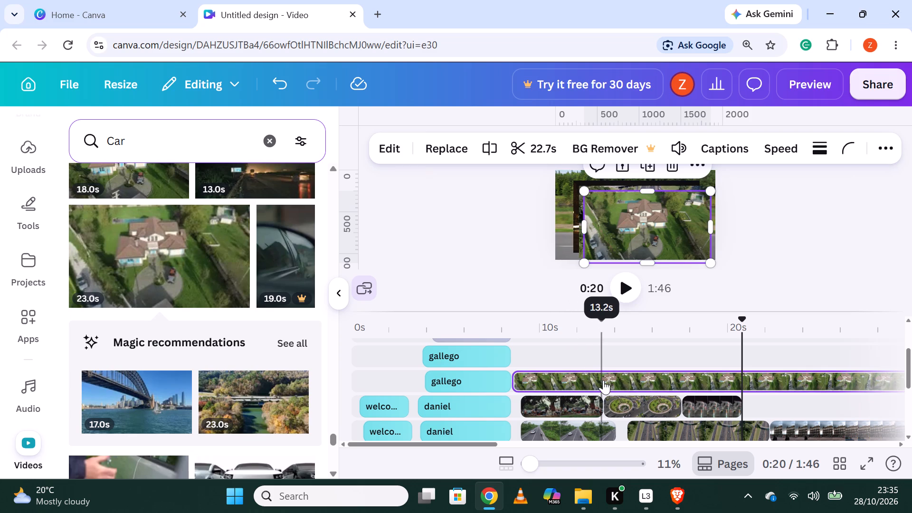
Split the aerial house clip at about 13.2 s on the timeline.
left_click(603, 380)
right_click(603, 380)
left_click(643, 450)
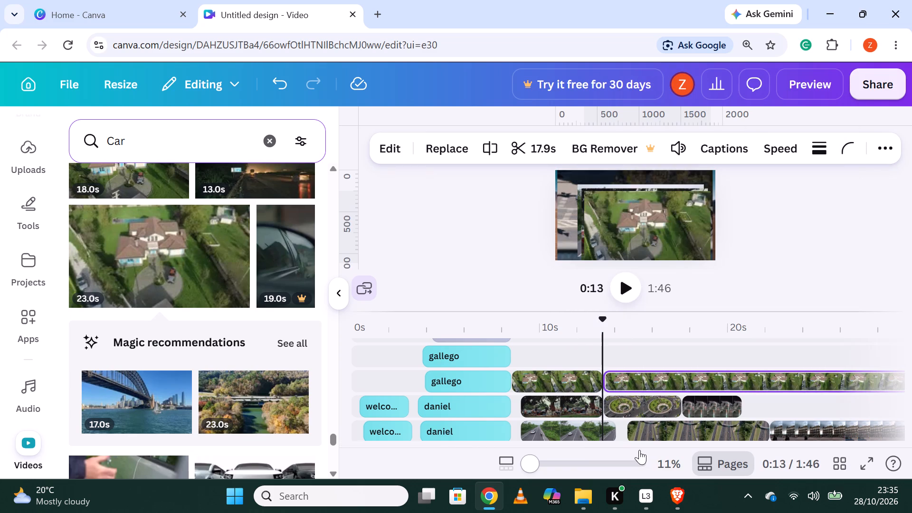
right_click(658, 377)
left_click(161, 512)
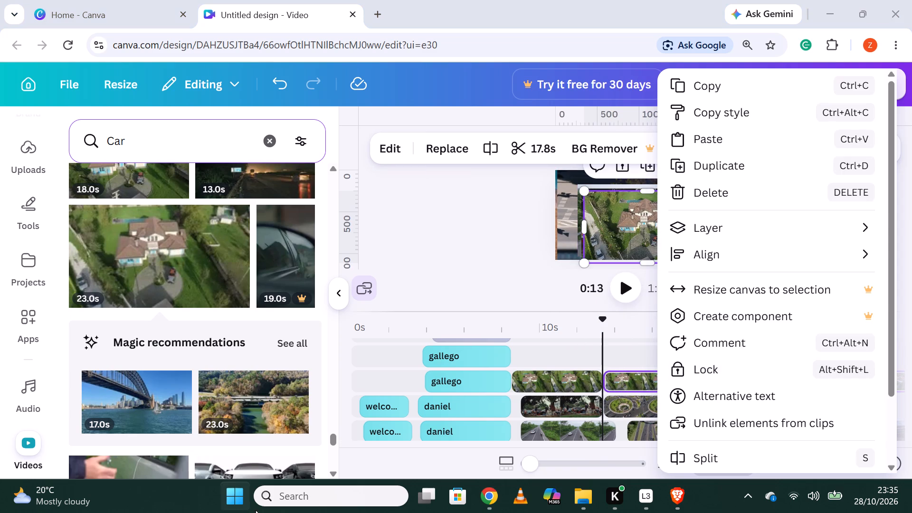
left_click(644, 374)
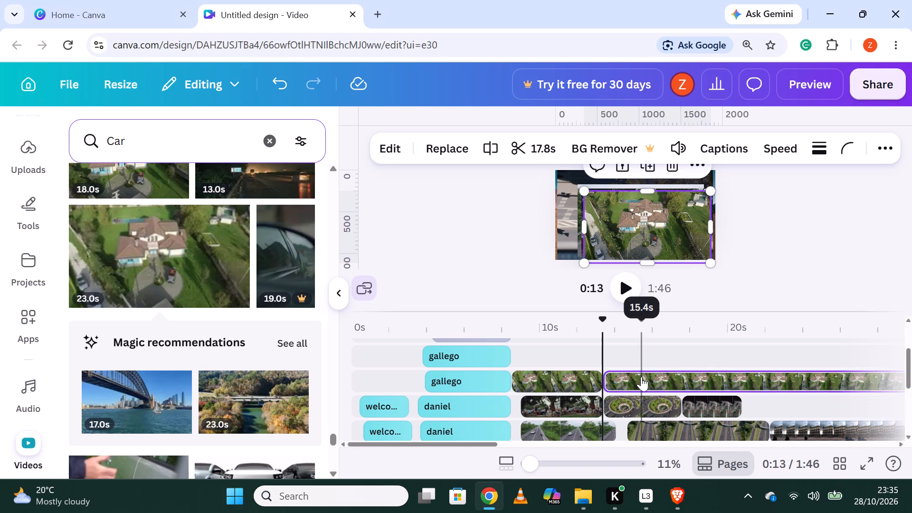
Split the remaining aerial house clip at about 17.4 s and delete the part after that split.
left_click(683, 383)
right_click(683, 383)
left_click(694, 449)
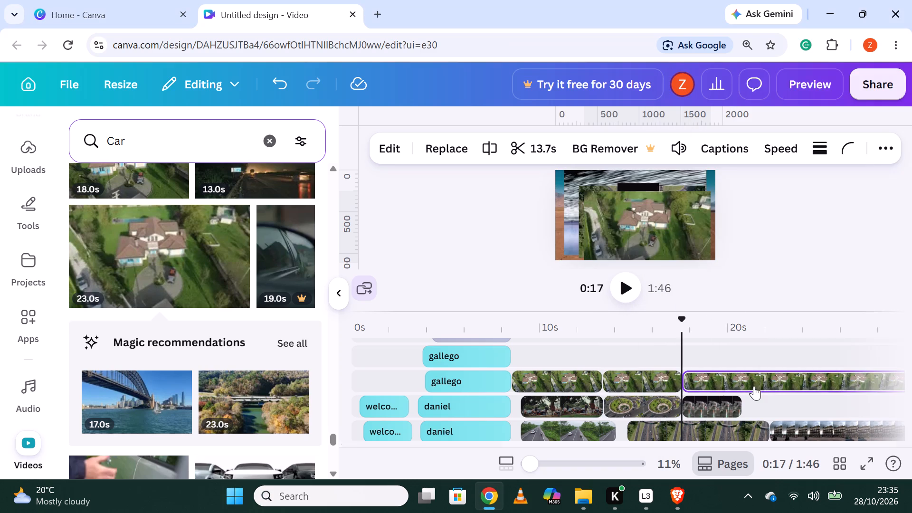
right_click(766, 378)
left_click(744, 199)
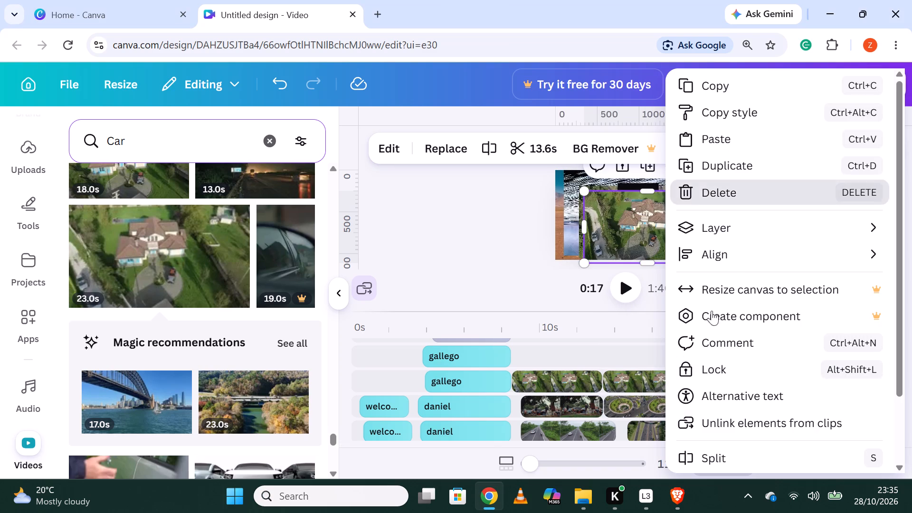
Move the second piece of the aerial house clip along its track so it starts at about 15 s.
left_click_drag(635, 377, 672, 378)
Place the recommended 17.0s harbour bridge video at about 9 s on the track above the aerial house clips.
scroll(238, 351, "down", 3)
scroll(237, 348, "up", 2)
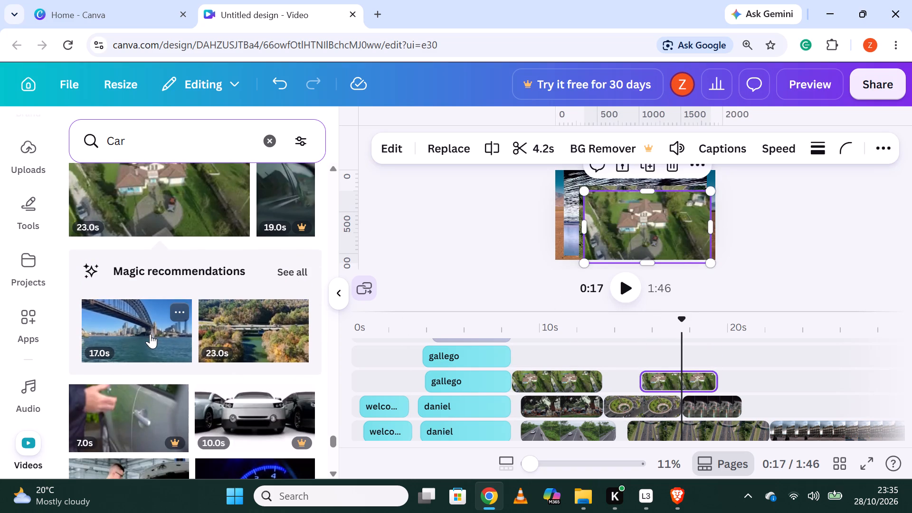
left_click_drag(150, 334, 435, 330)
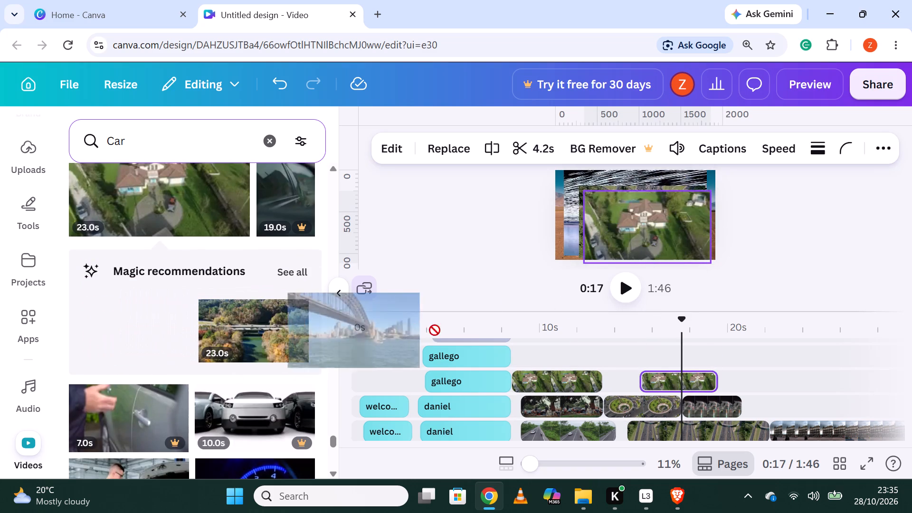
left_click_drag(435, 330, 609, 363)
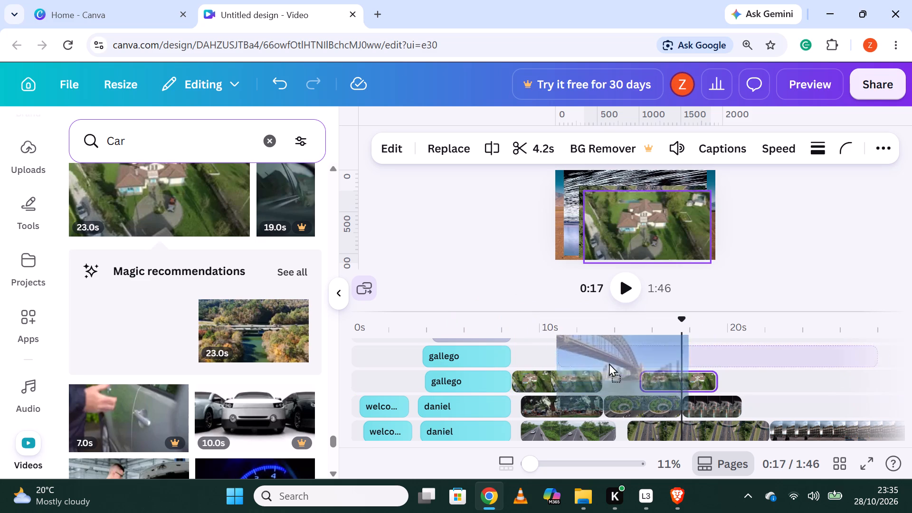
left_click_drag(609, 363, 594, 357)
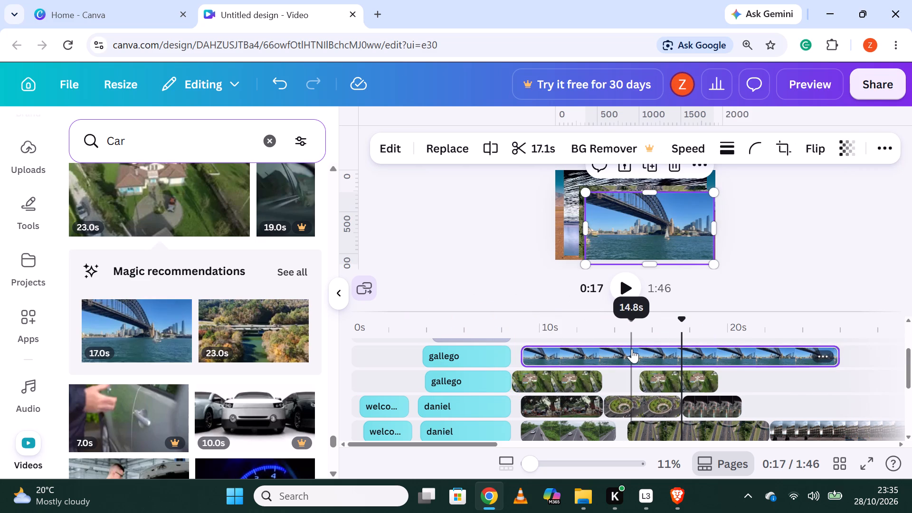
Split the harbour bridge clip at about 14.8 s and delete the part after the split.
left_click(632, 349)
right_click(630, 358)
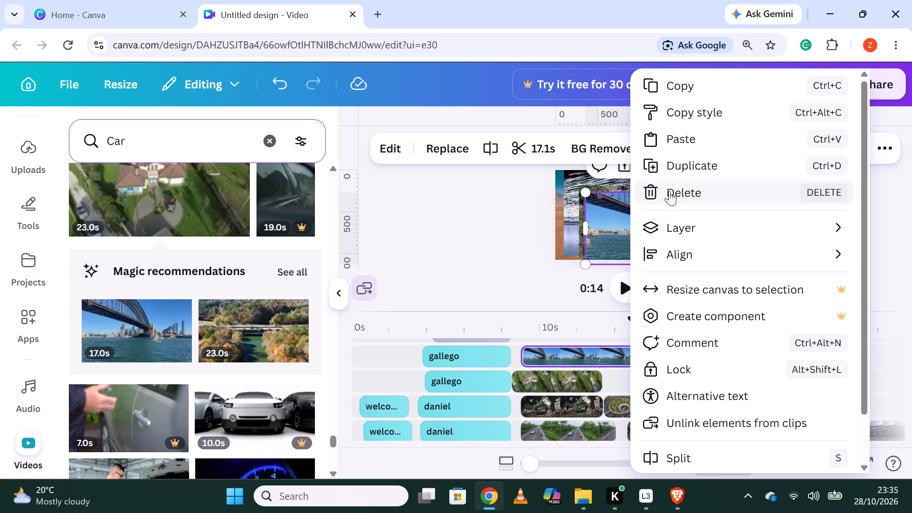
left_click(680, 463)
right_click(687, 353)
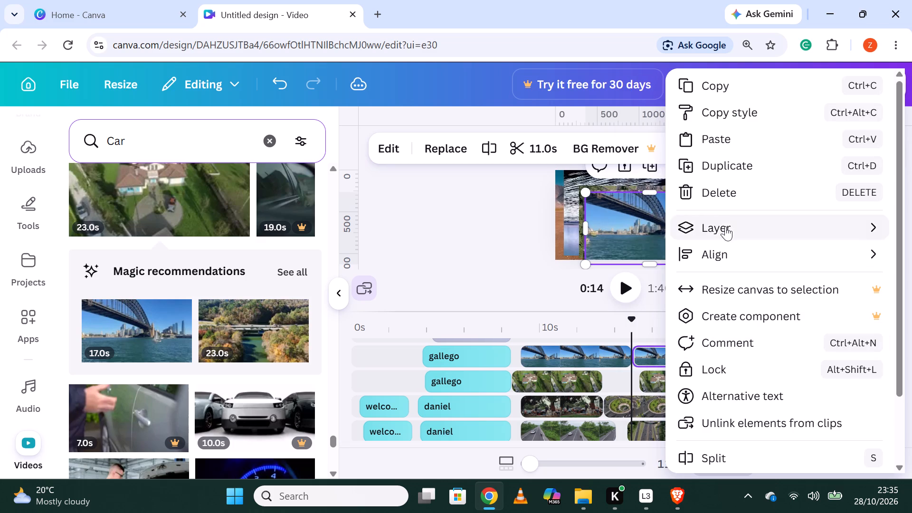
left_click(723, 199)
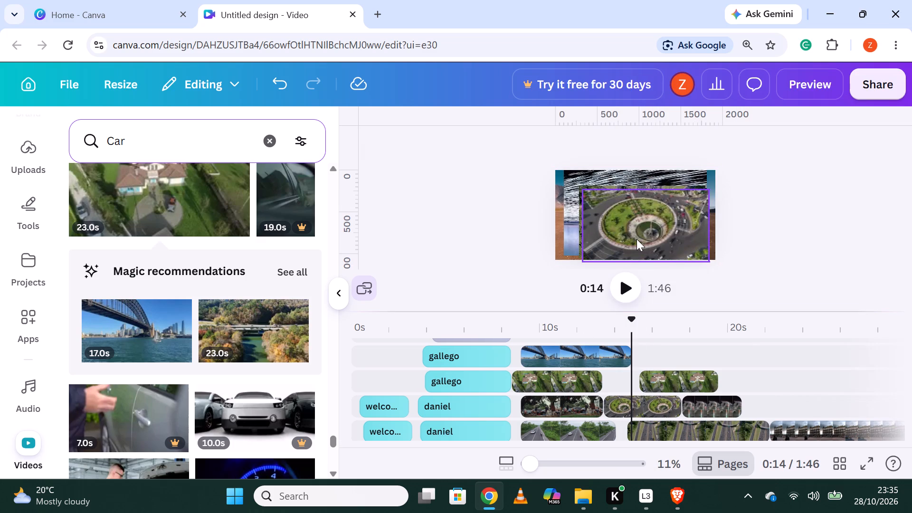
Enlarge the roundabout clip on the canvas at its top, left and right edges so it fills the frame.
left_click(636, 239)
left_click_drag(648, 188, 645, 170)
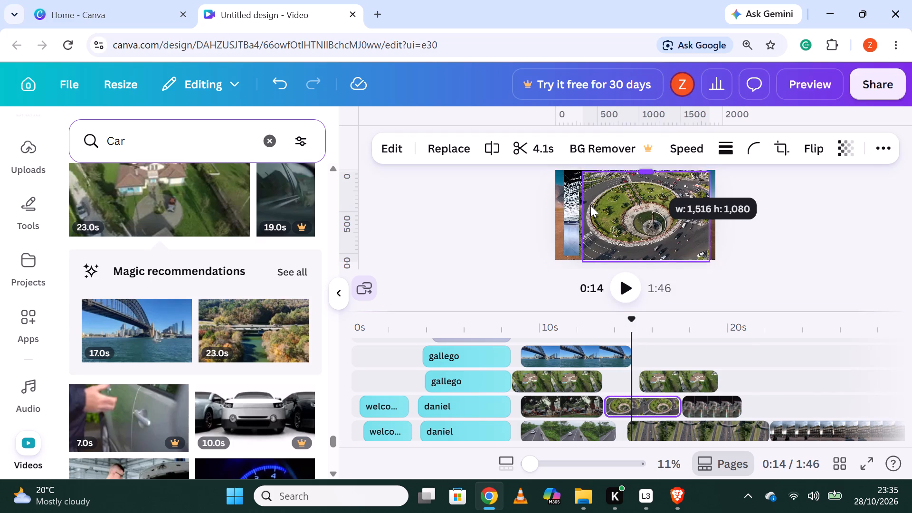
left_click_drag(584, 217, 559, 221)
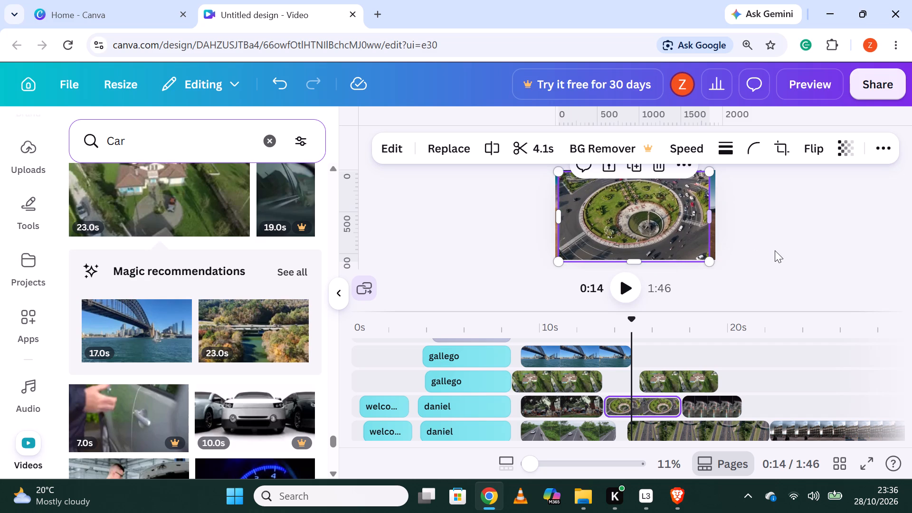
left_click_drag(710, 217, 715, 216)
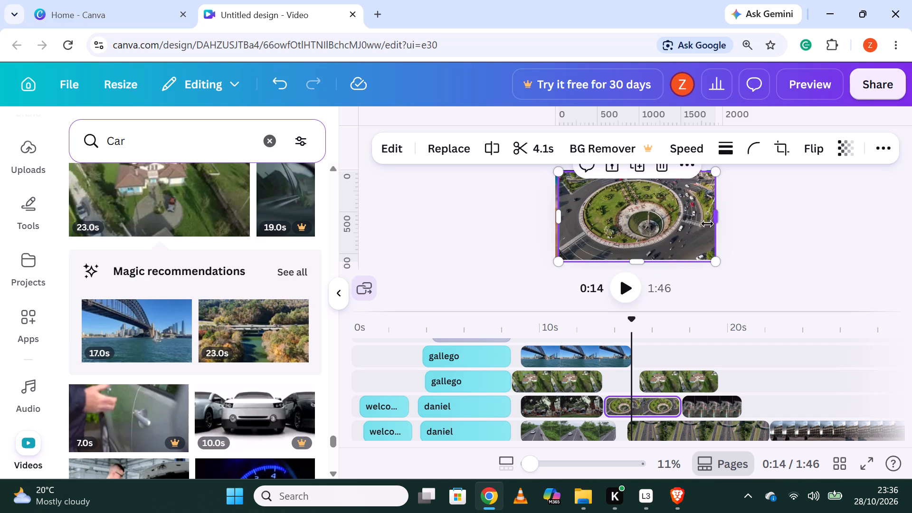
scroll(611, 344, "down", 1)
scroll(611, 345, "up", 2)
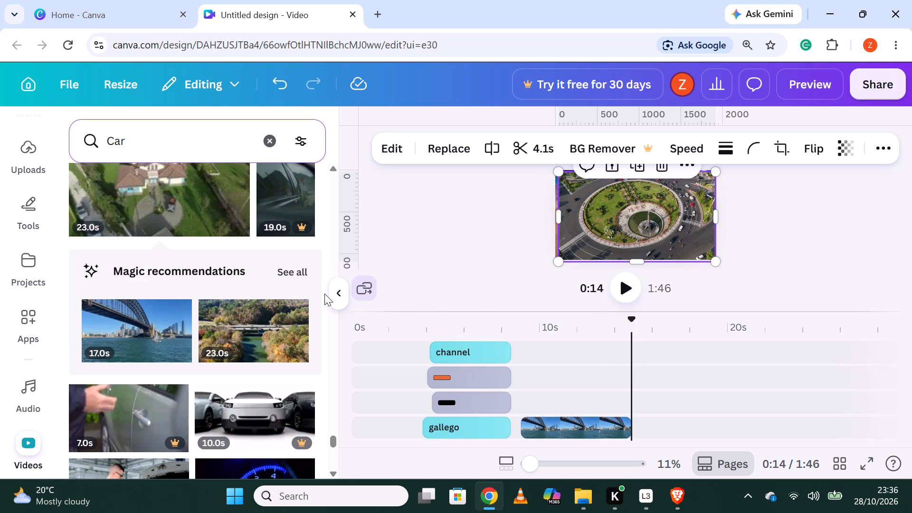
Place the 9.0s video of a mechanic at a red car's wheel at about 8.5 s on the track above the harbour bridge clip.
scroll(270, 331, "down", 6)
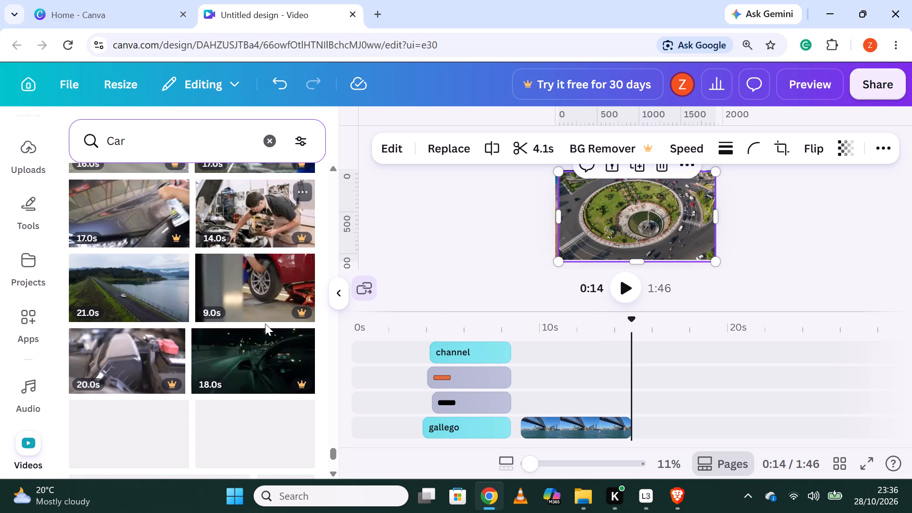
left_click_drag(258, 304, 582, 403)
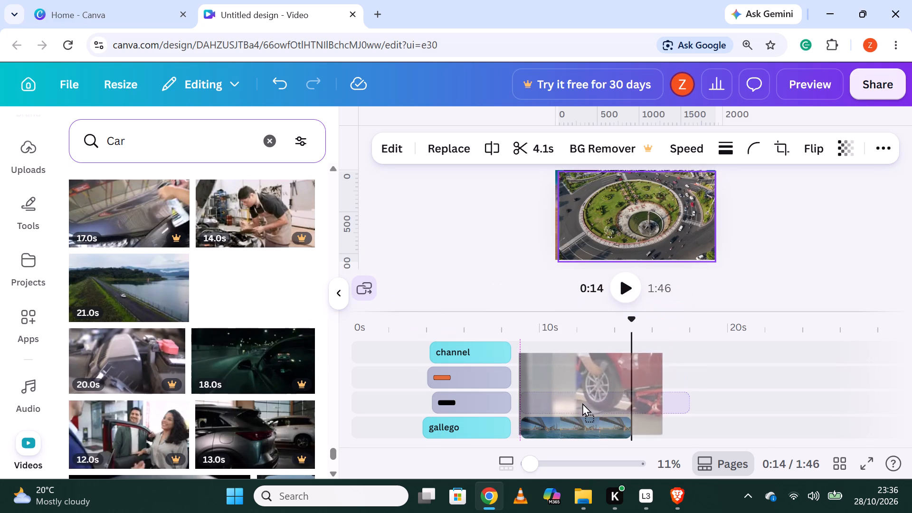
left_click_drag(582, 403, 692, 424)
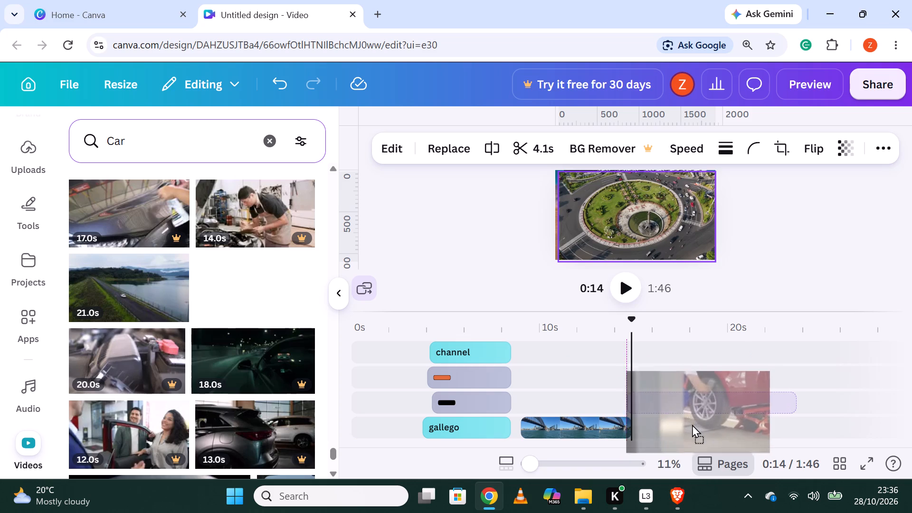
left_click_drag(692, 424, 579, 411)
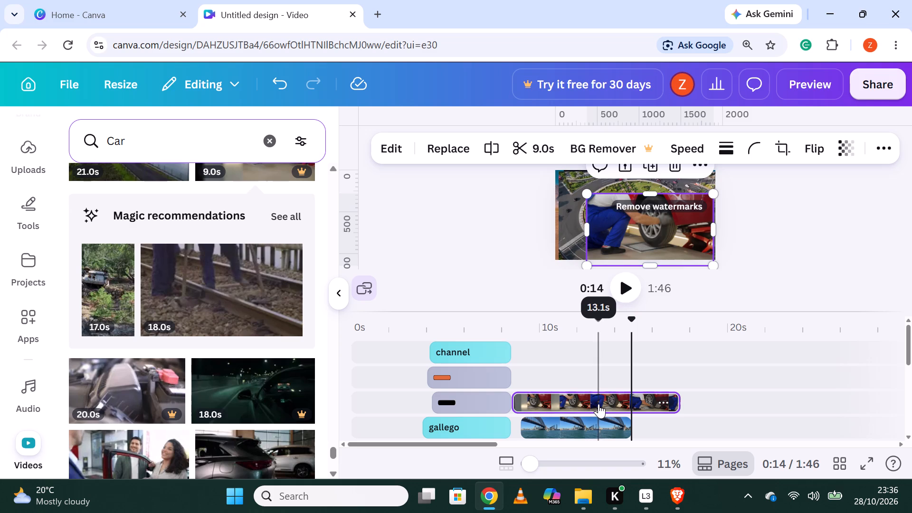
Split the red car wheel clip at about 12.8 s and delete the part after the split.
scroll(598, 404, "down", 1)
scroll(598, 404, "up", 1)
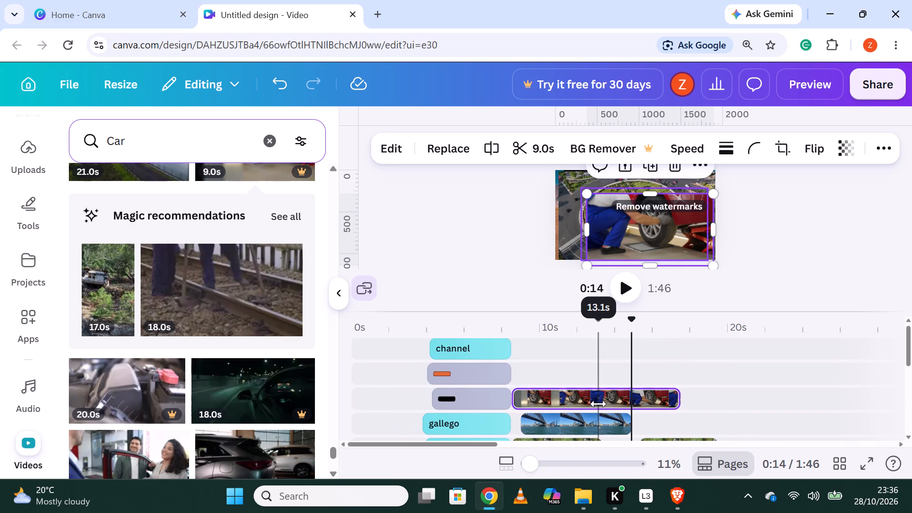
scroll(598, 404, "down", 1)
scroll(598, 404, "up", 1)
left_click(593, 400)
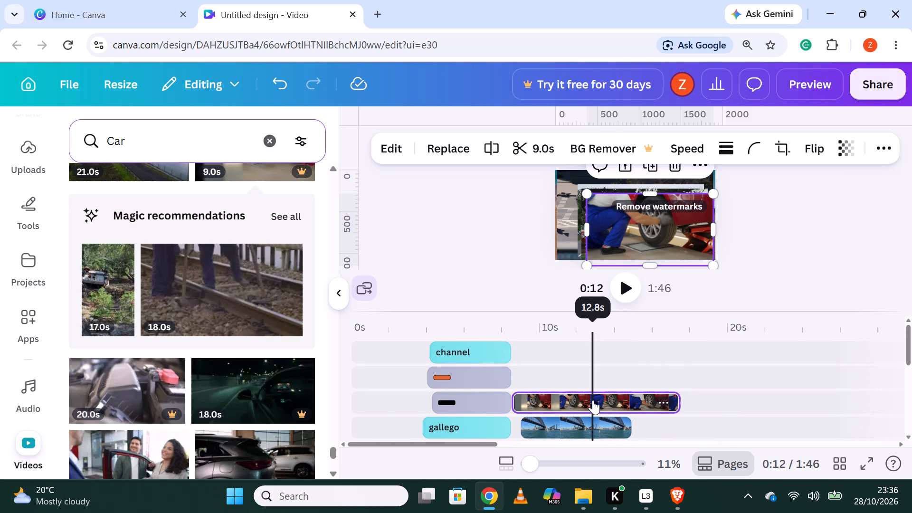
right_click(593, 400)
left_click(636, 455)
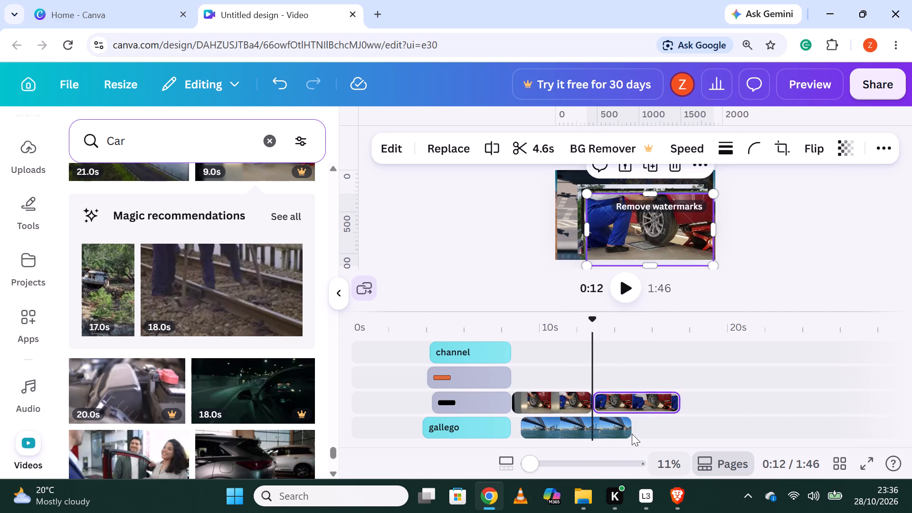
right_click(647, 394)
left_click(710, 186)
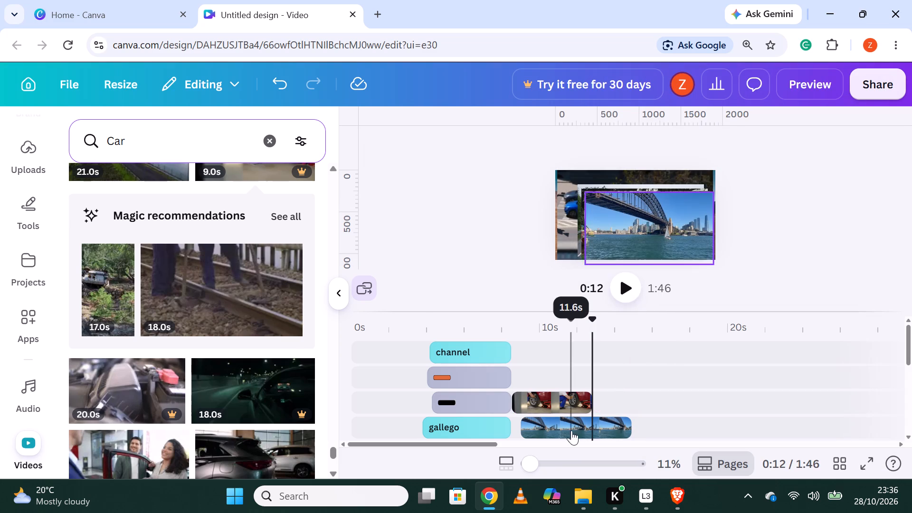
Move the red car wheel clip to the aerial house track, directly after the second house piece at about 19.5 s.
left_click_drag(564, 402, 614, 396)
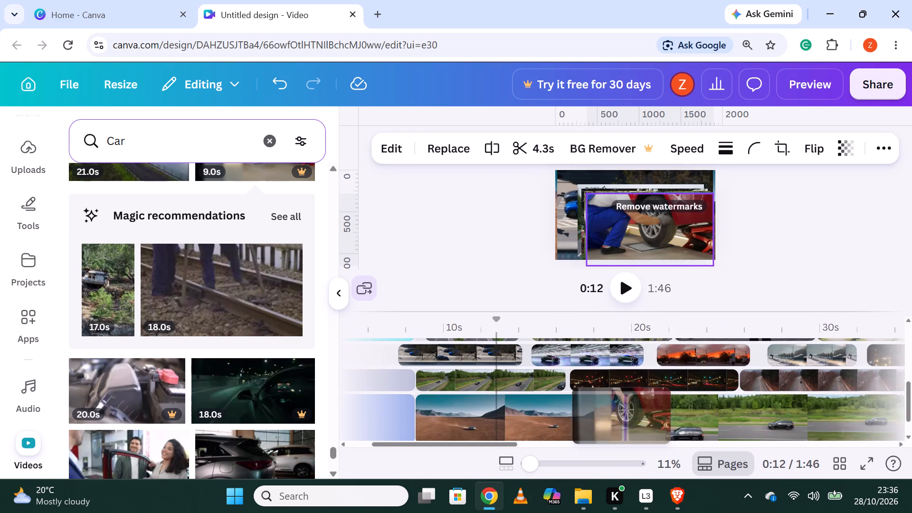
left_click_drag(614, 396, 679, 415)
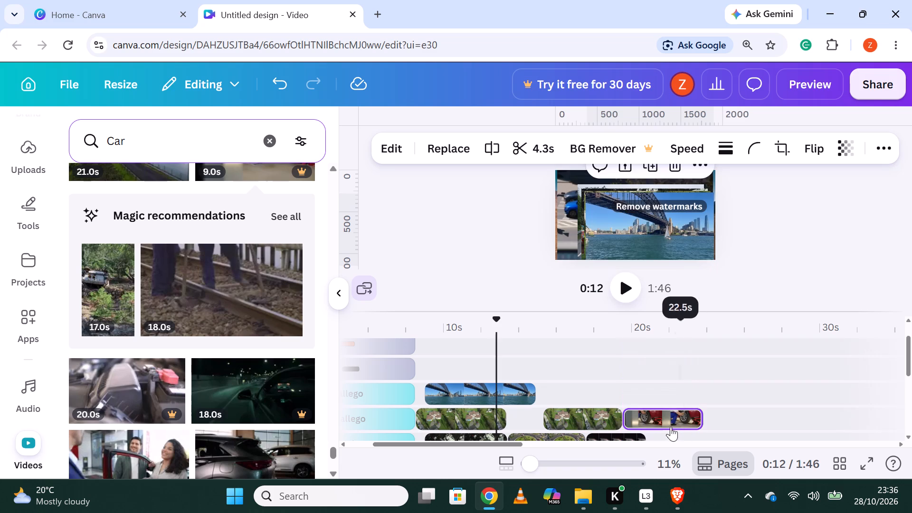
Place the 22.0s blurred night traffic lights video at about 15.3 s on the harbour bridge track.
scroll(202, 308, "down", 6)
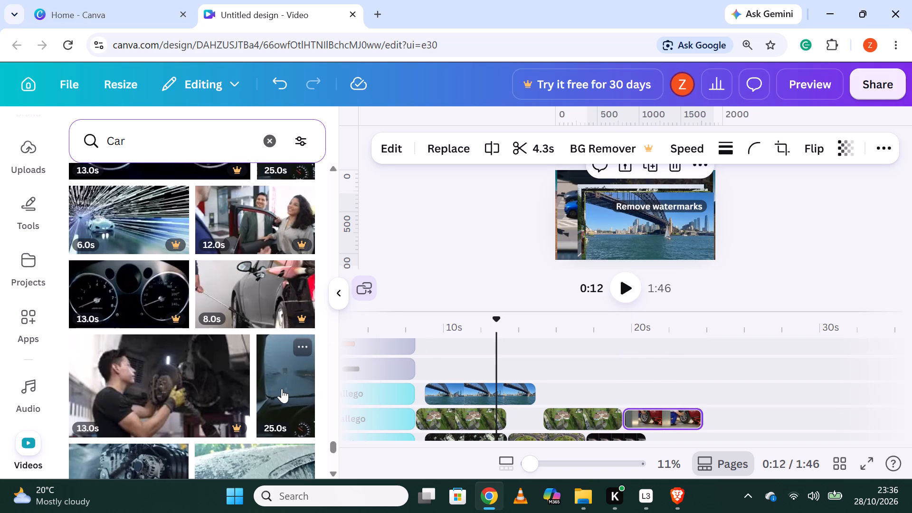
scroll(276, 389, "down", 3)
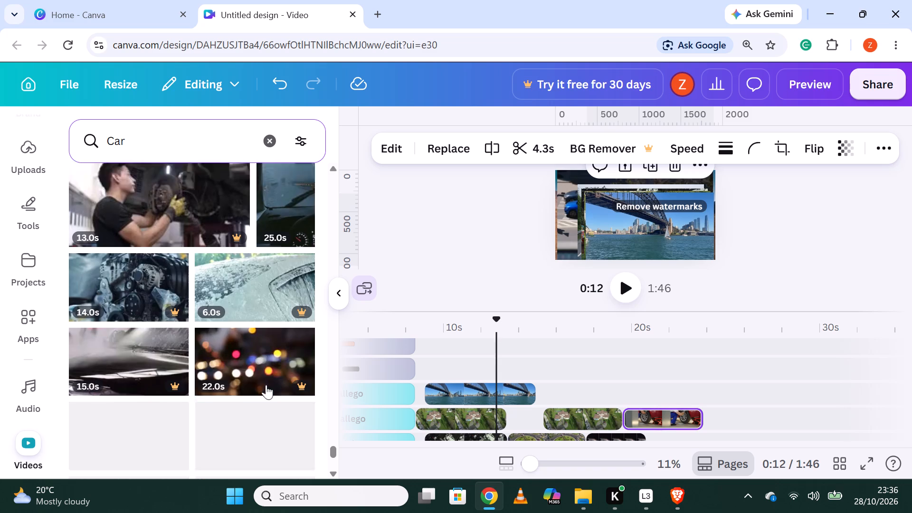
scroll(197, 379, "down", 2)
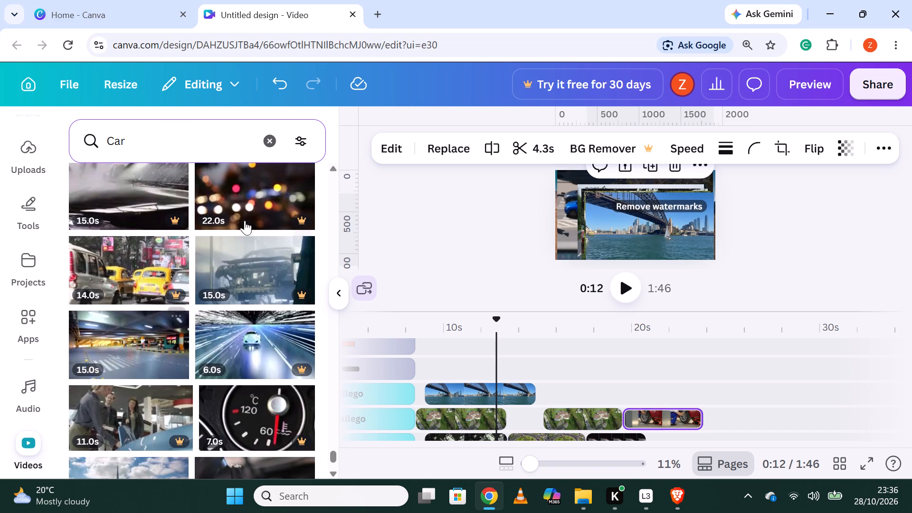
left_click_drag(241, 208, 593, 393)
Split the night lights clip into four pieces at about 19.8 s, 25.2 s and 30 s.
left_click(628, 388)
right_click(627, 389)
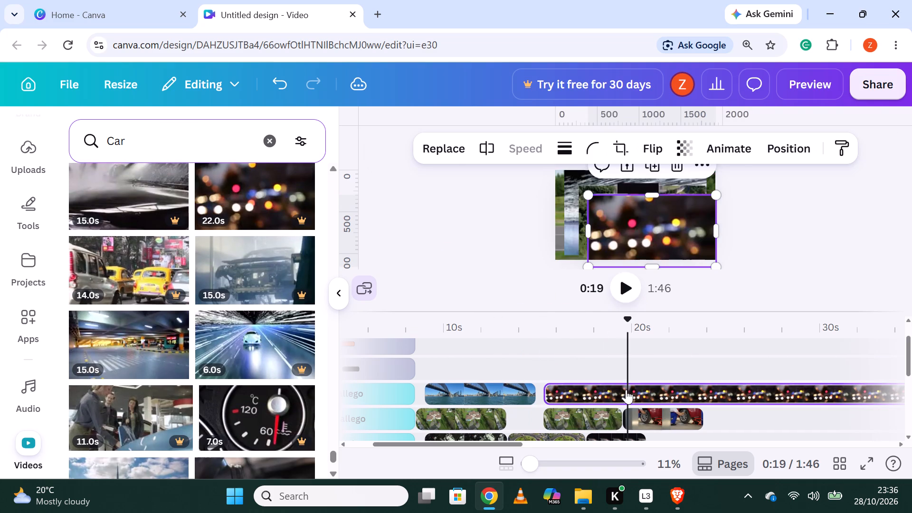
left_click(660, 455)
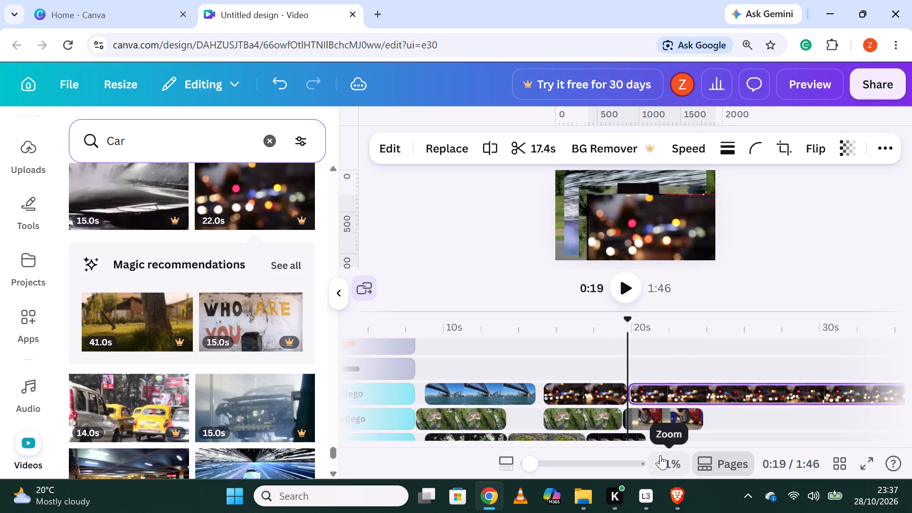
left_click(732, 385)
right_click(732, 385)
left_click(757, 456)
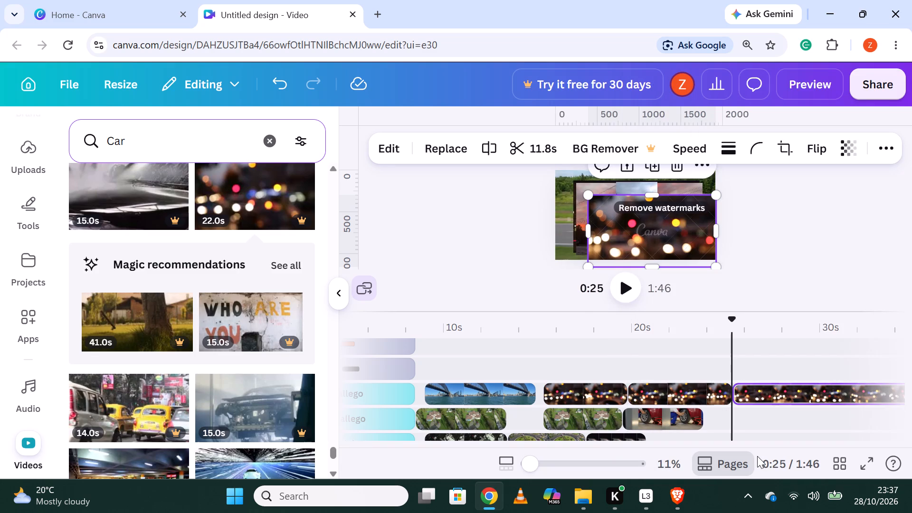
left_click(821, 383)
right_click(821, 383)
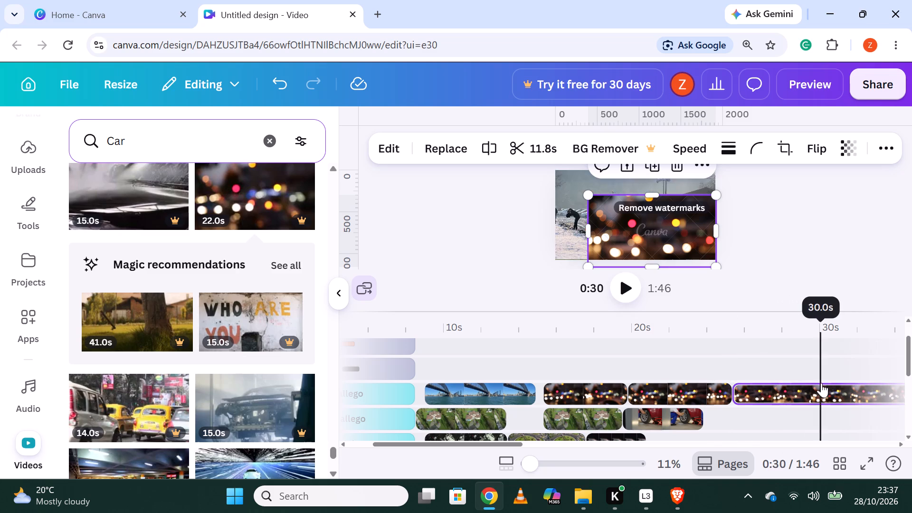
left_click(830, 459)
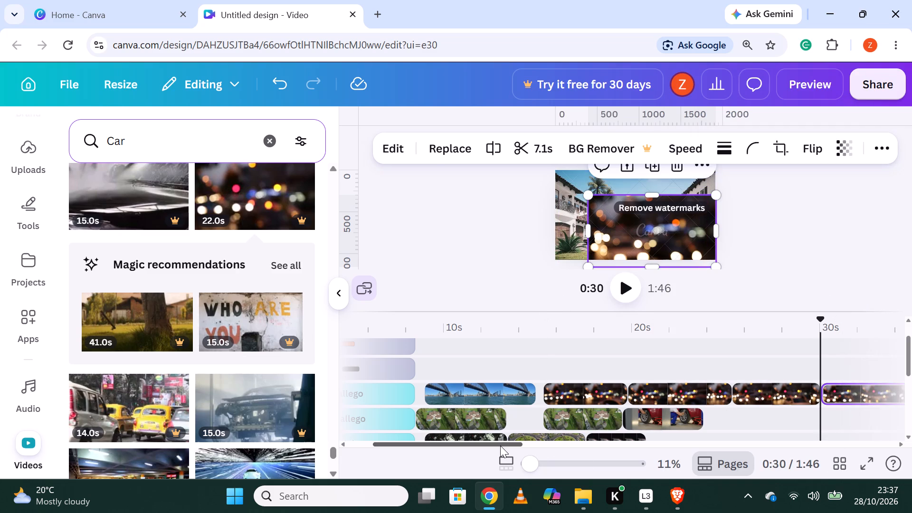
Delete the last piece of the night lights clip, after 30 s.
left_click_drag(499, 441, 574, 449)
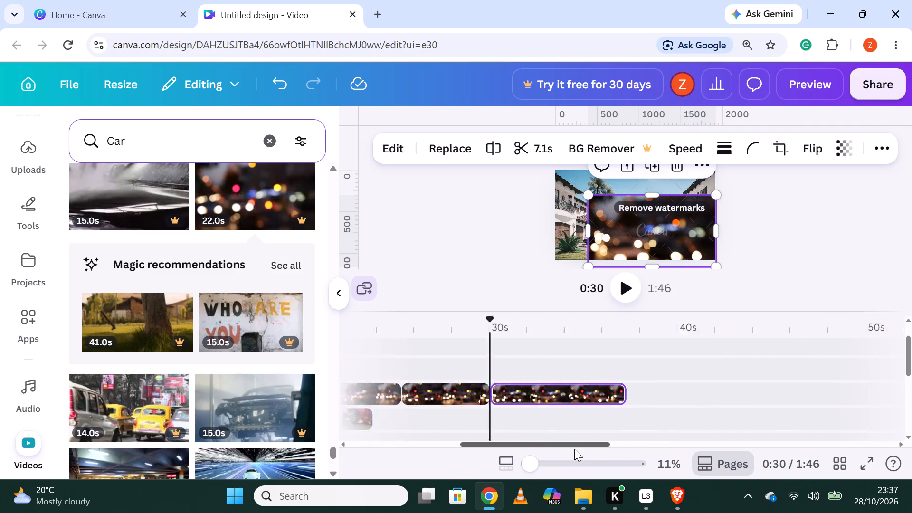
left_click_drag(574, 449, 563, 449)
right_click(644, 387)
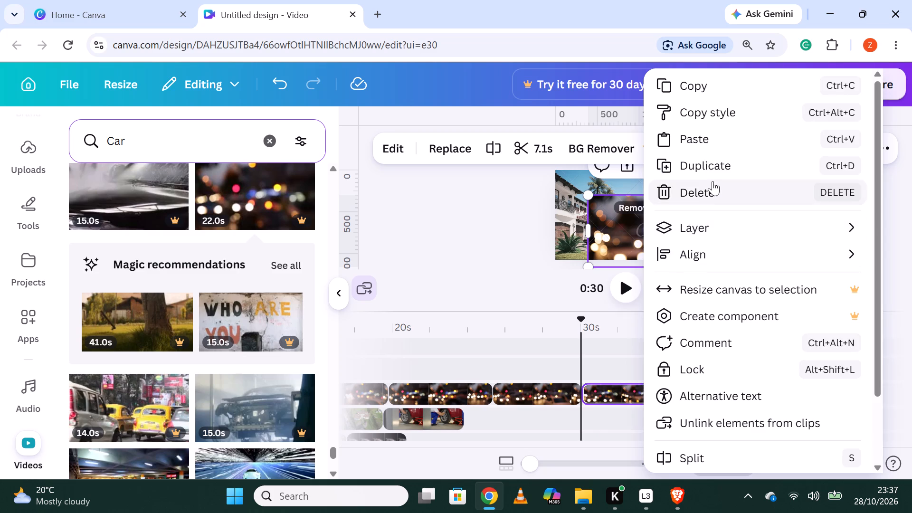
left_click(712, 180)
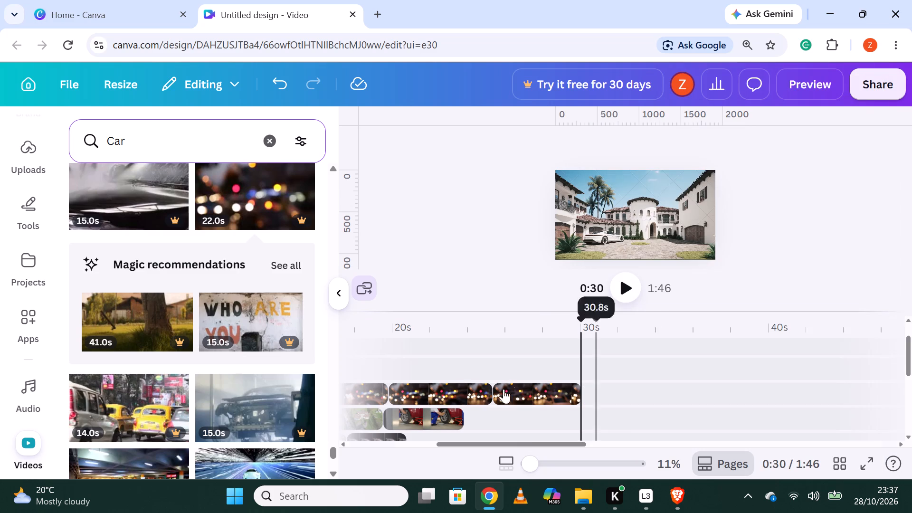
Move the second night lights piece to the track above the harbour bridge clip, starting at about 9 s.
left_click_drag(529, 442, 471, 450)
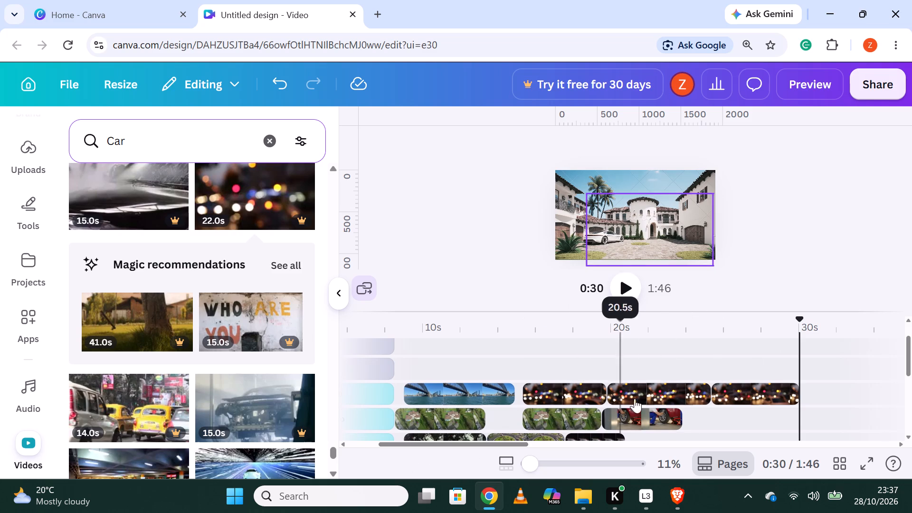
left_click_drag(644, 393, 538, 372)
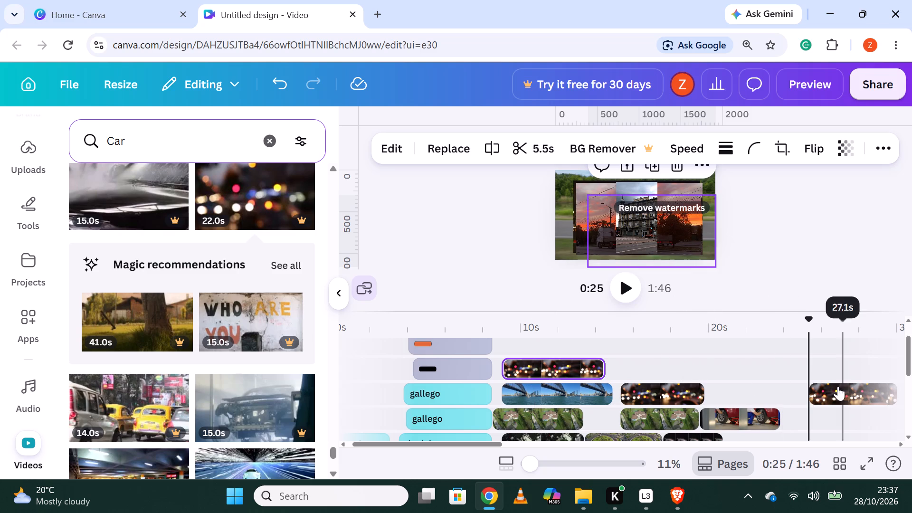
Move the last remaining night lights piece along the harbour bridge track so it starts at about 20 s, after the first piece.
left_click_drag(836, 386, 708, 381)
left_click(707, 381)
left_click_drag(703, 381, 696, 385)
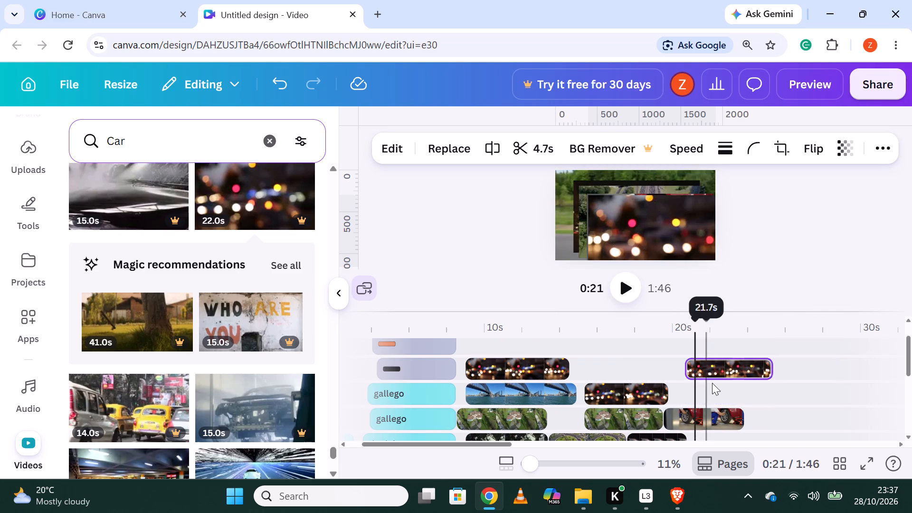
left_click_drag(711, 367, 701, 389)
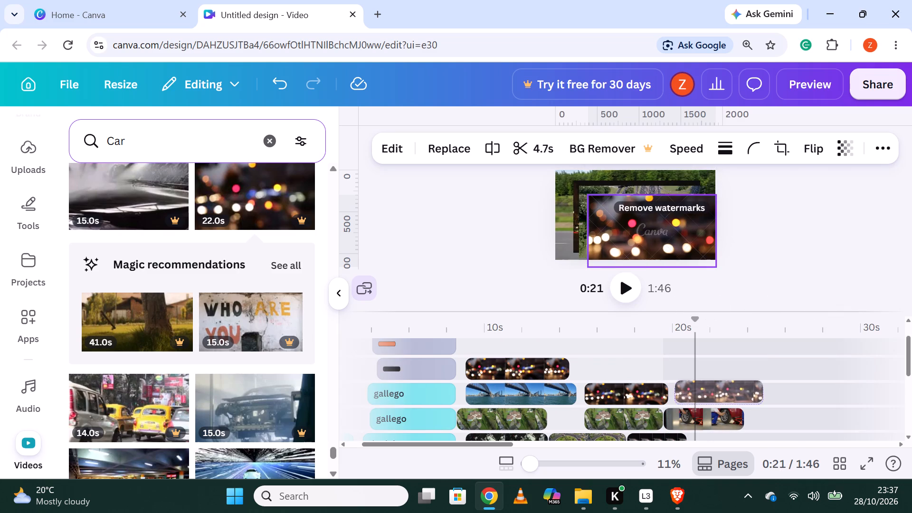
left_click_drag(701, 389, 700, 391)
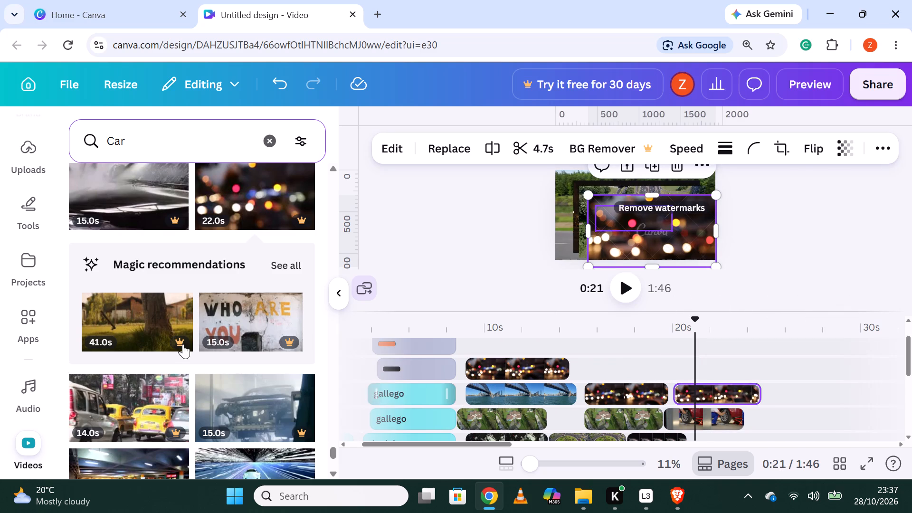
Place the 11.0s silver car headlight video directly after the upper night lights piece, at about 14.5 s.
scroll(189, 364, "down", 7)
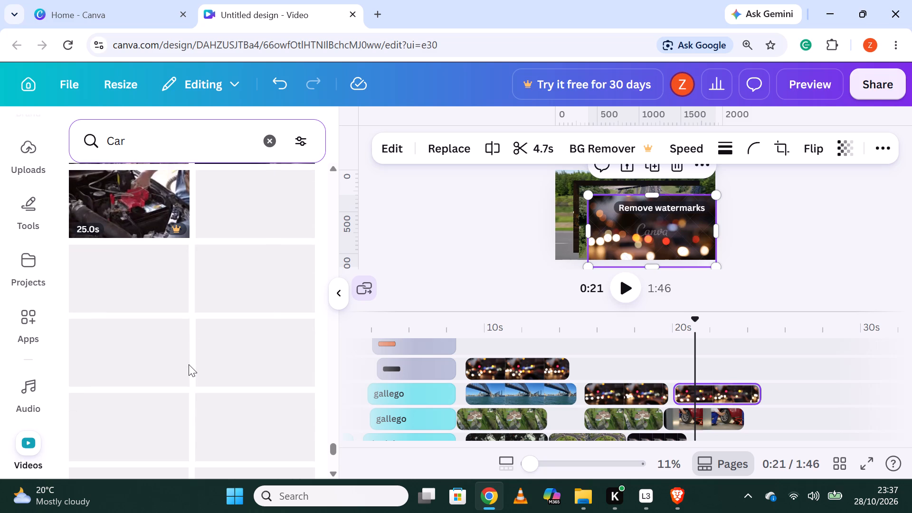
scroll(195, 274, "down", 2)
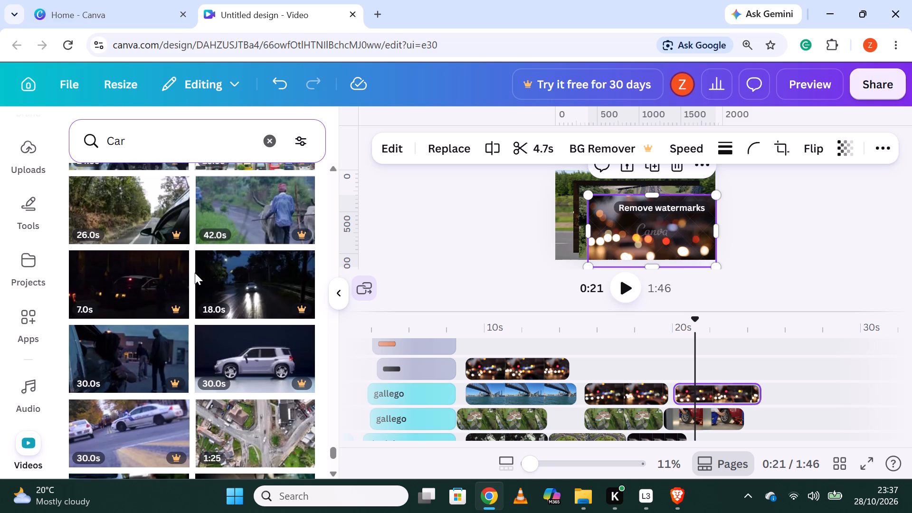
scroll(202, 330, "down", 2)
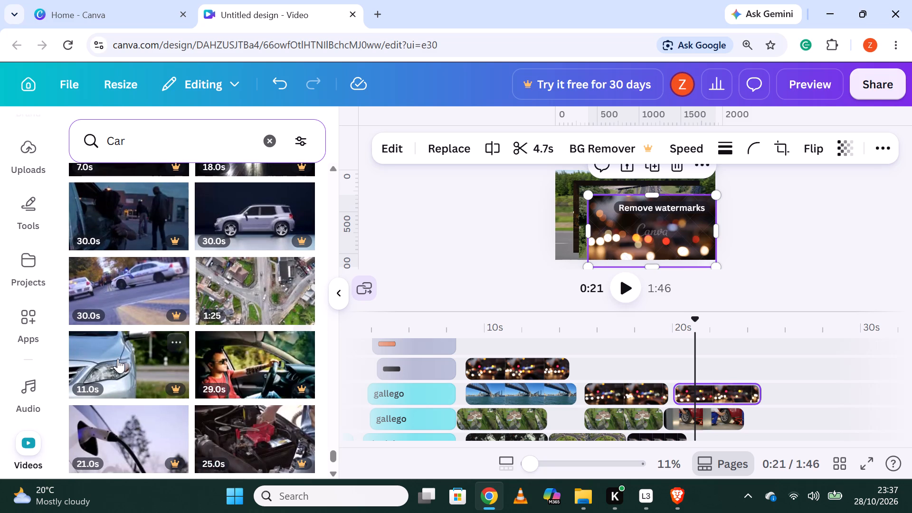
left_click_drag(118, 358, 618, 362)
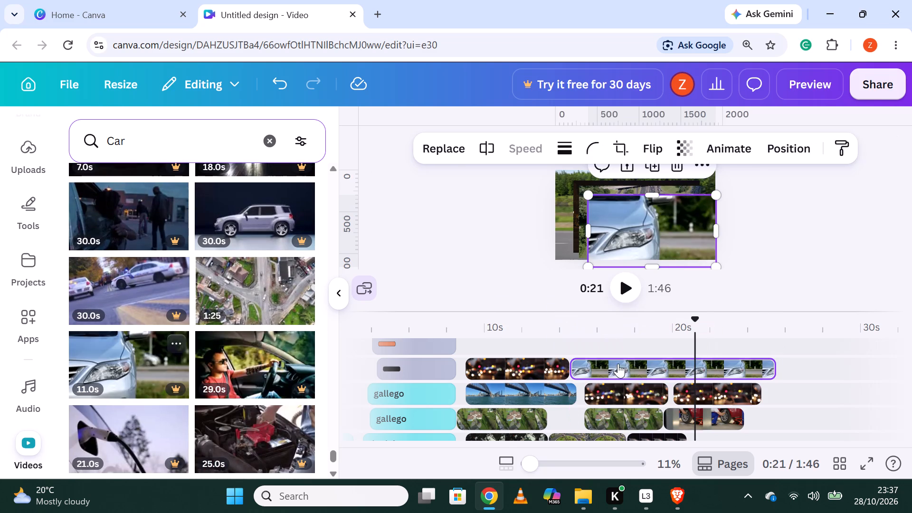
Split the silver car headlight clip at about 19 s and delete the part after the split.
left_click(654, 364)
right_click(655, 364)
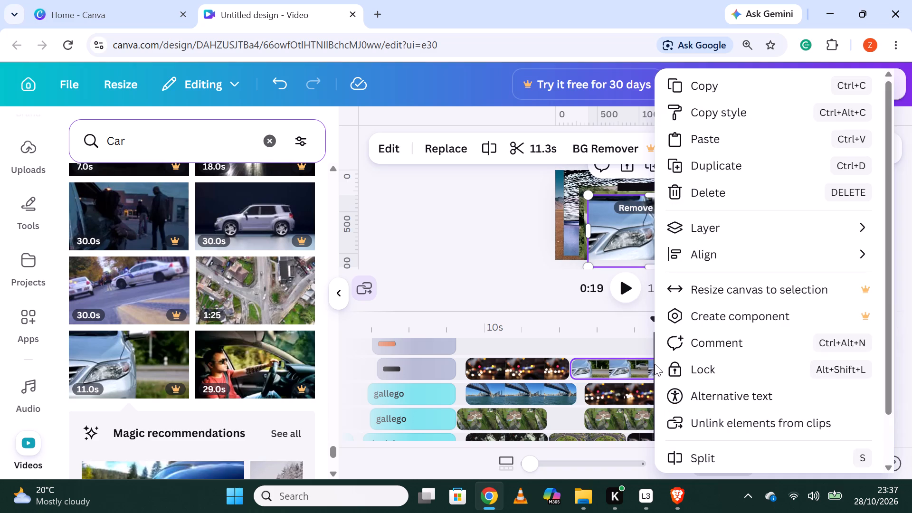
left_click(693, 456)
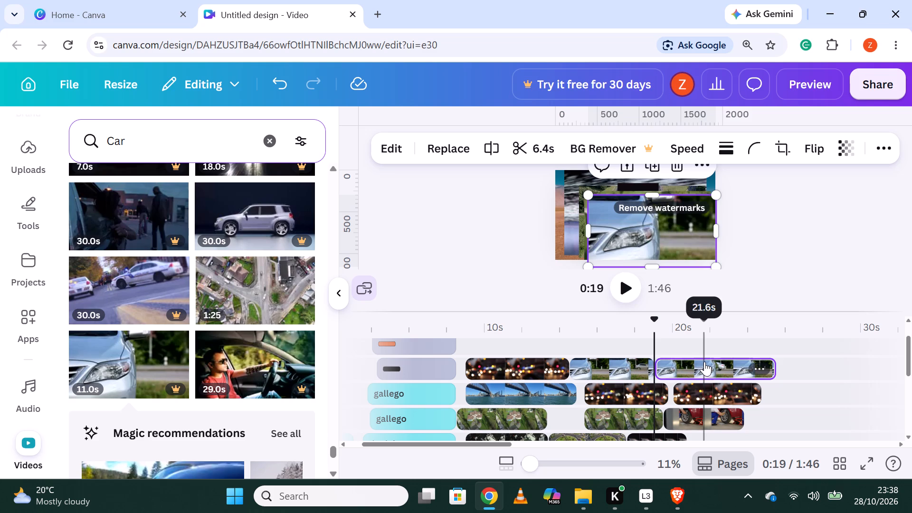
right_click(703, 361)
left_click(739, 196)
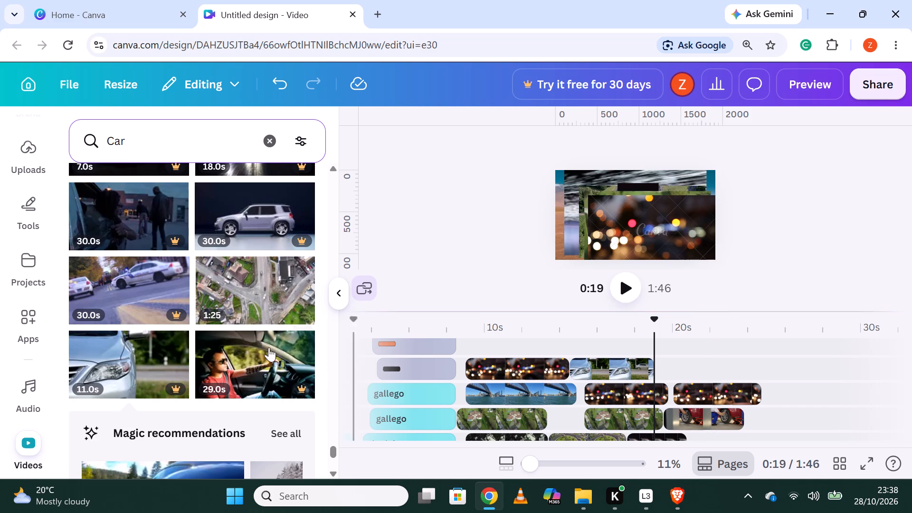
Place the 11.0s video of a hand washing a car on the silver car headlight track, starting at about 19.8 s.
scroll(237, 341, "down", 5)
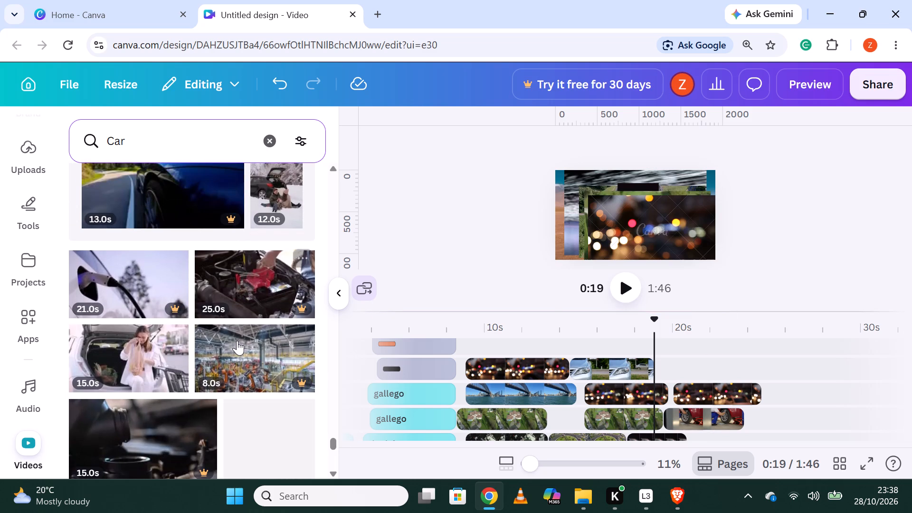
scroll(237, 341, "down", 2)
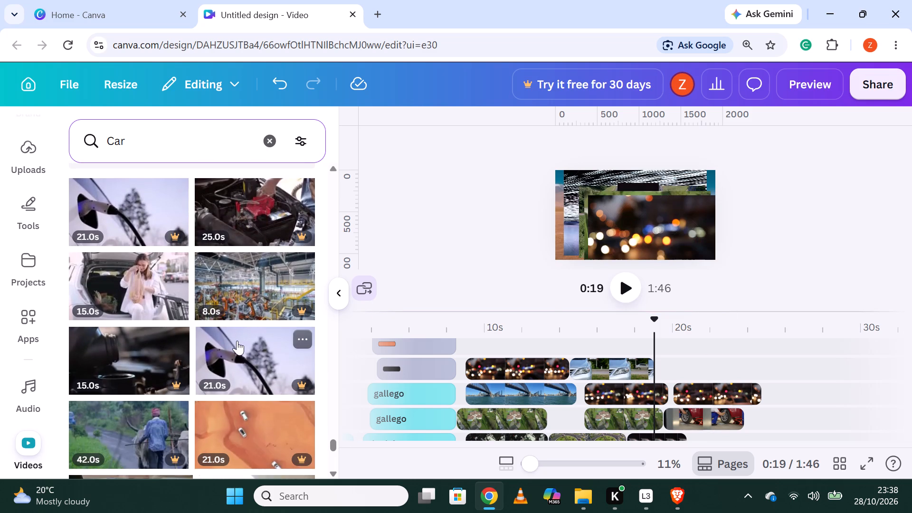
scroll(237, 341, "down", 2)
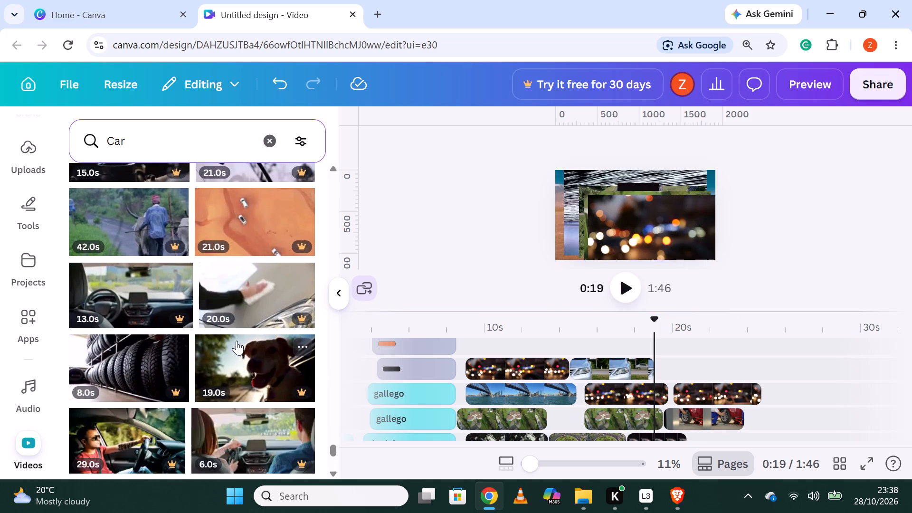
scroll(231, 340, "down", 6)
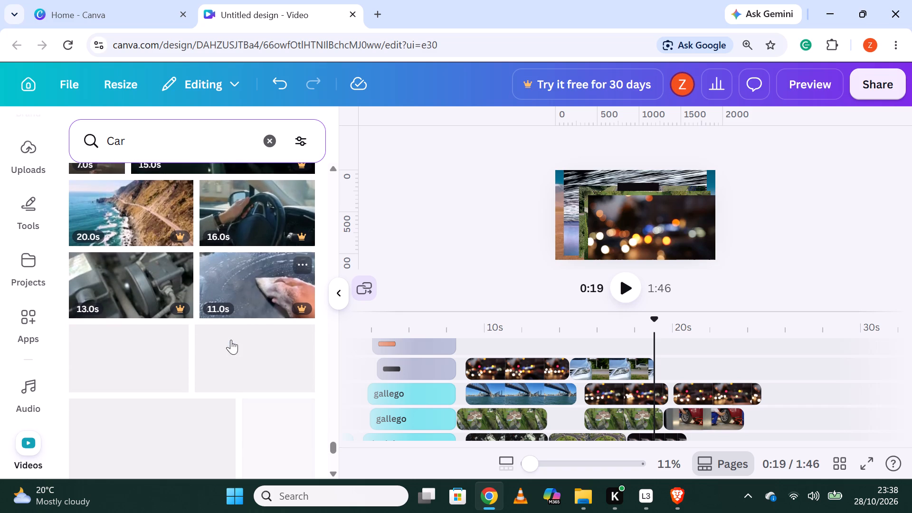
left_click_drag(249, 292, 250, 292)
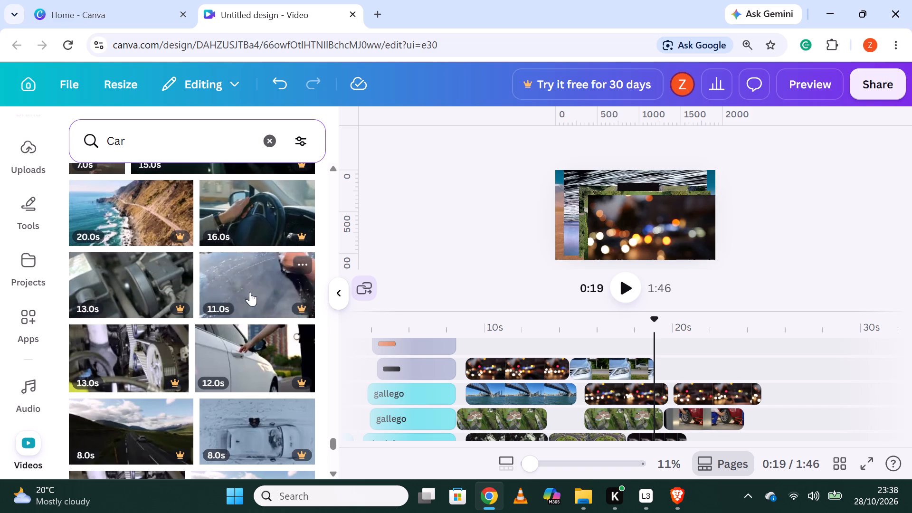
left_click_drag(250, 292, 719, 365)
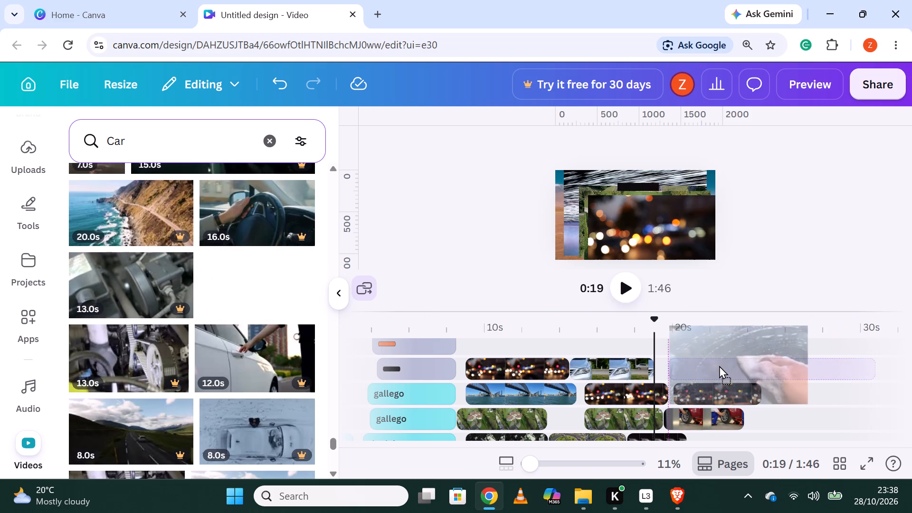
left_click_drag(719, 365, 719, 366)
Split the hand-washing car clip at about 23.7 s and delete the part after the split.
left_click(744, 361)
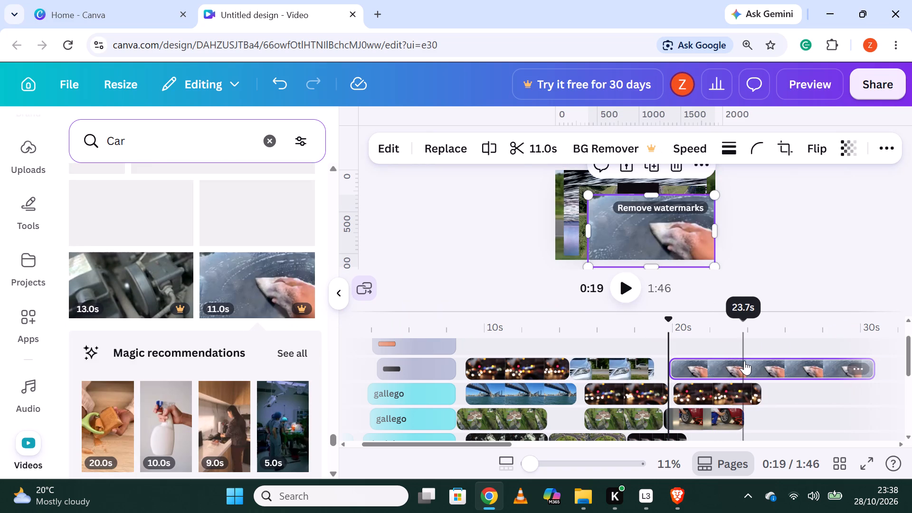
right_click(744, 361)
left_click(743, 460)
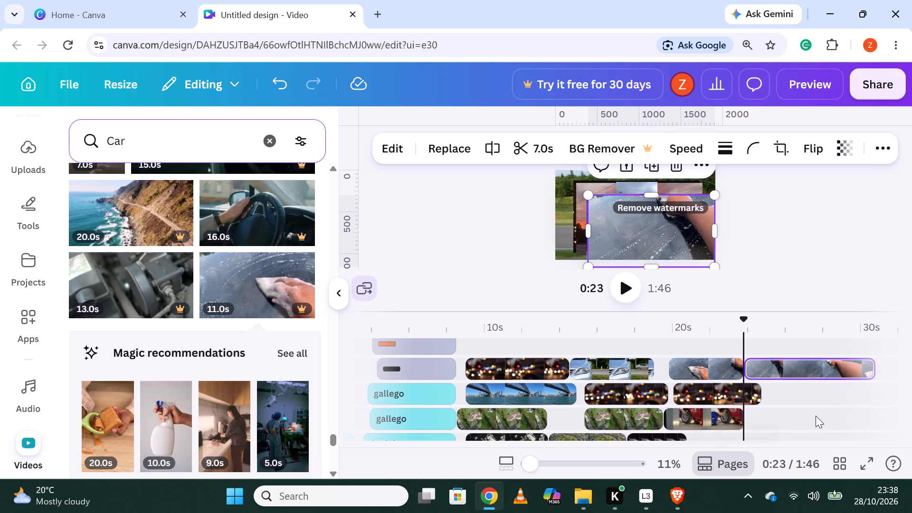
right_click(801, 360)
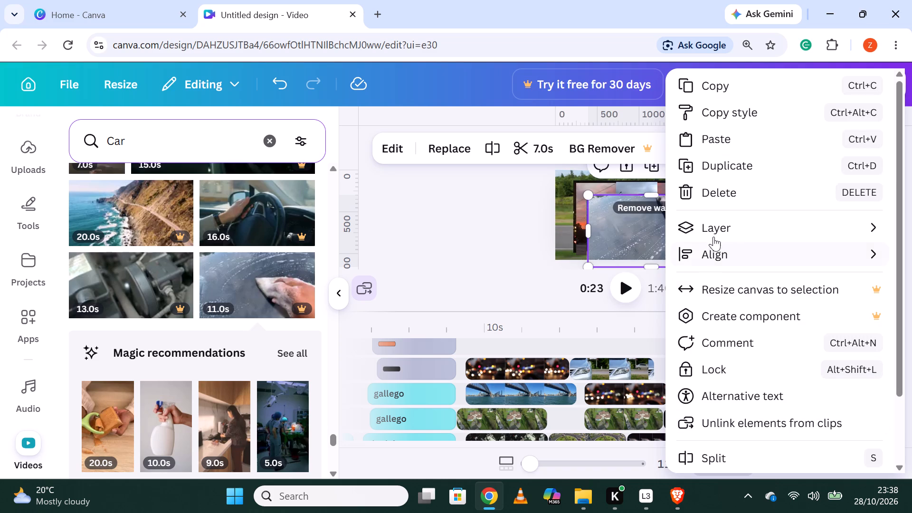
left_click(722, 186)
Place the 30.0s highway traffic video directly after the red car clip, at about 23.8 s.
scroll(182, 335, "down", 5)
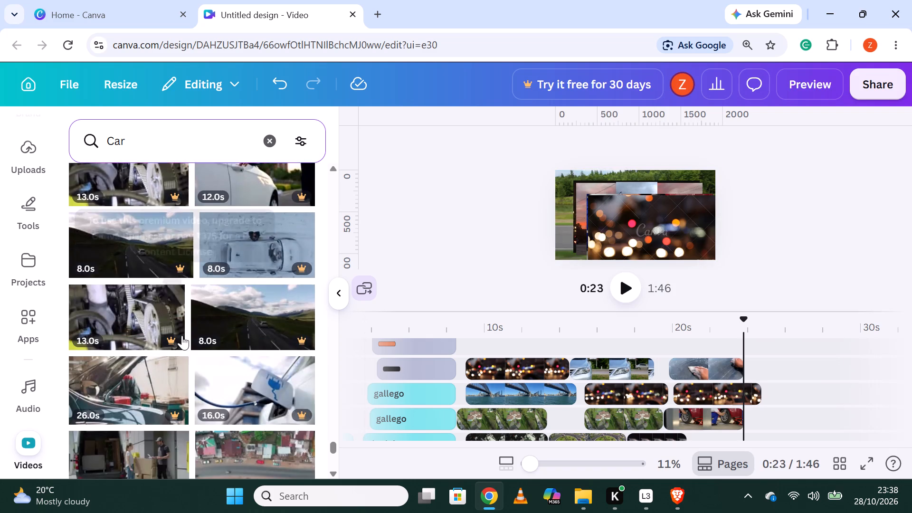
scroll(182, 335, "down", 6)
scroll(182, 335, "up", 3)
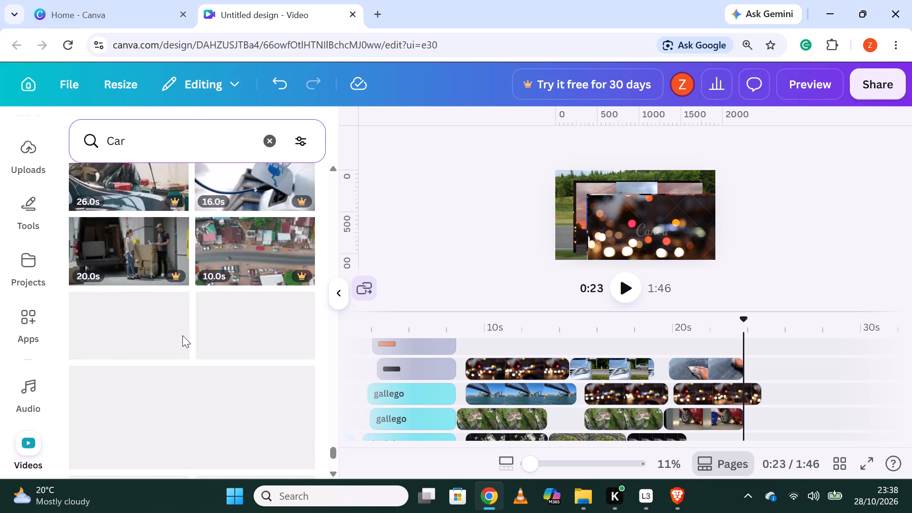
scroll(182, 355, "down", 4)
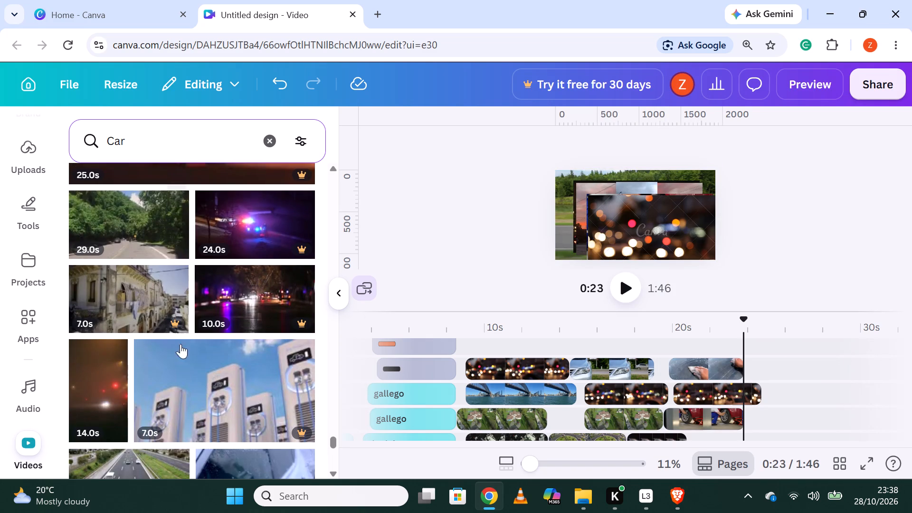
scroll(183, 346, "down", 2)
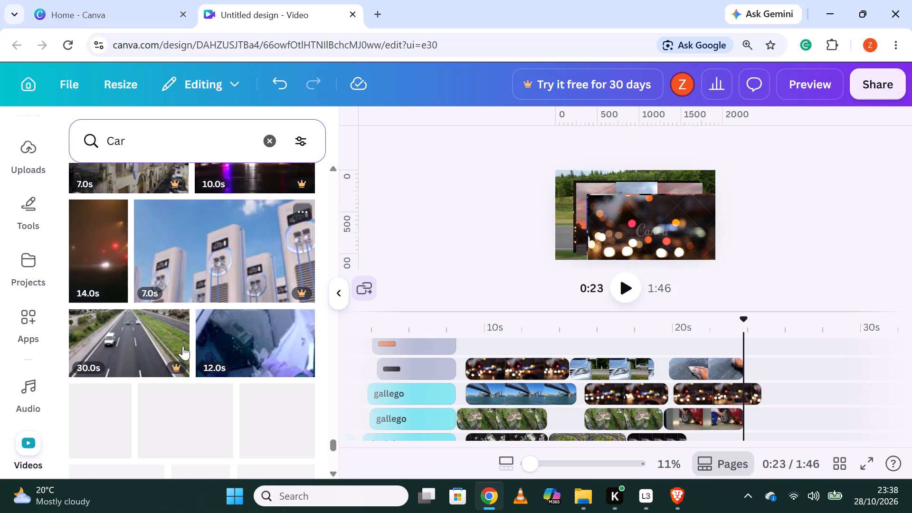
scroll(183, 346, "down", 3)
scroll(183, 346, "up", 2)
left_click_drag(139, 275, 536, 360)
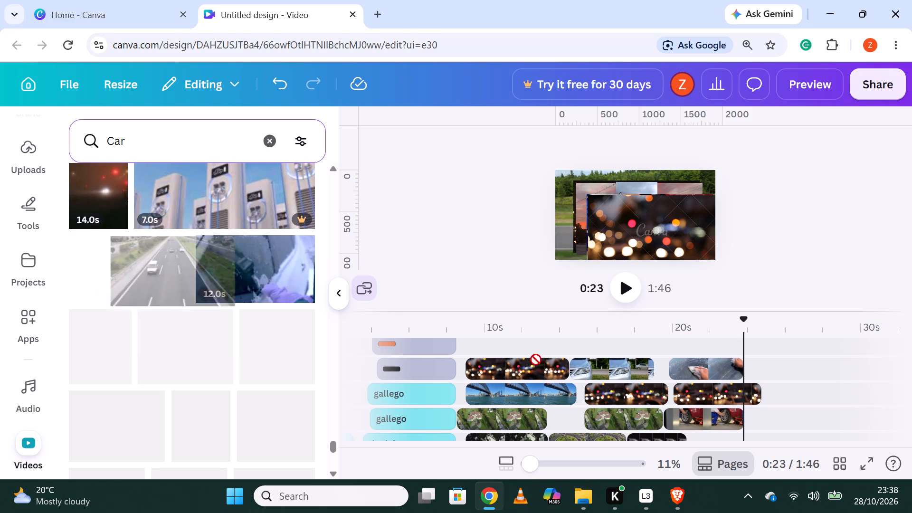
left_click_drag(536, 360, 815, 421)
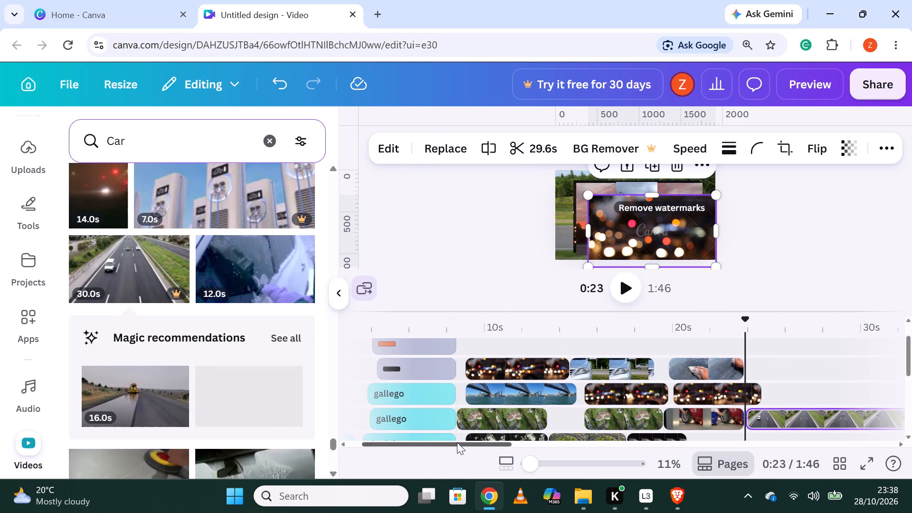
Split the highway traffic clip at about 29.7 s and delete the part after the split.
left_click_drag(457, 442, 550, 444)
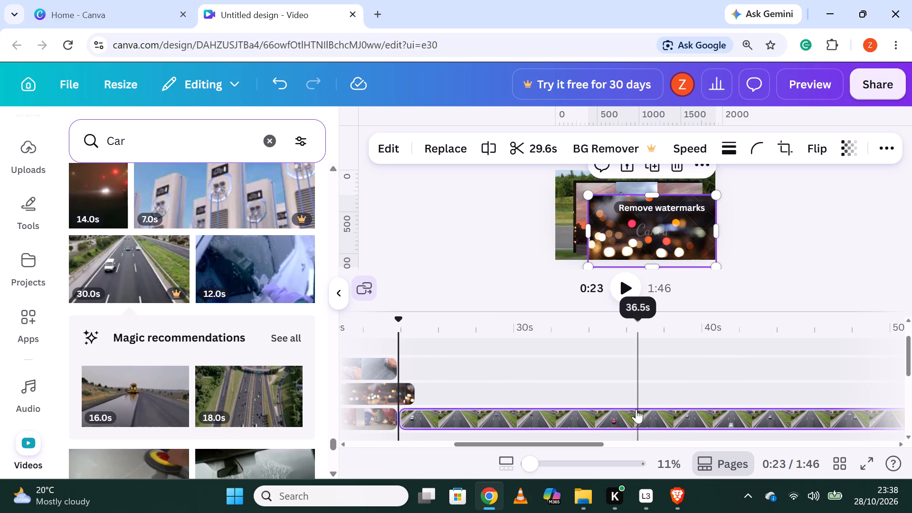
left_click(509, 411)
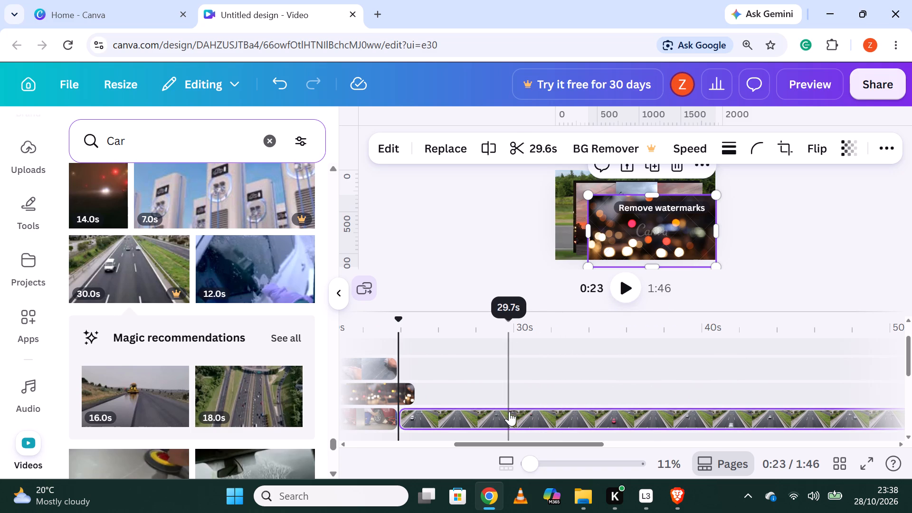
right_click(509, 411)
left_click(570, 461)
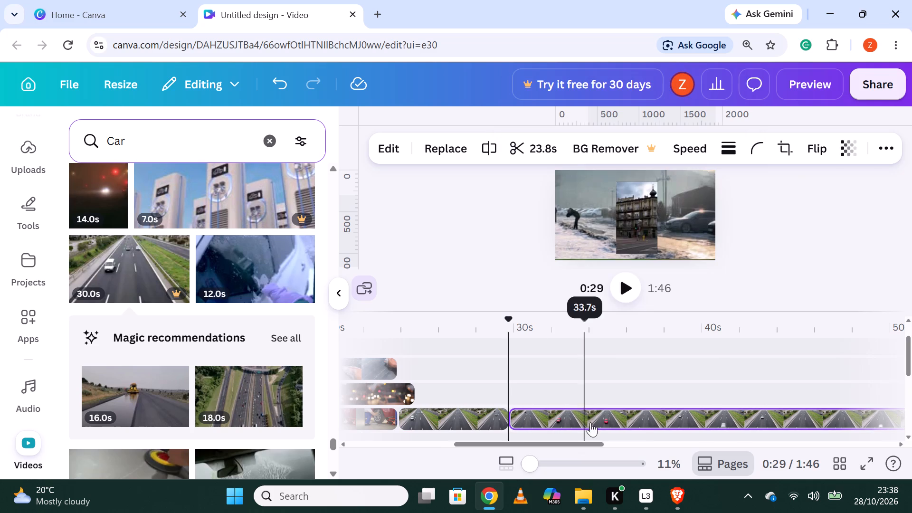
right_click(592, 416)
left_click(646, 186)
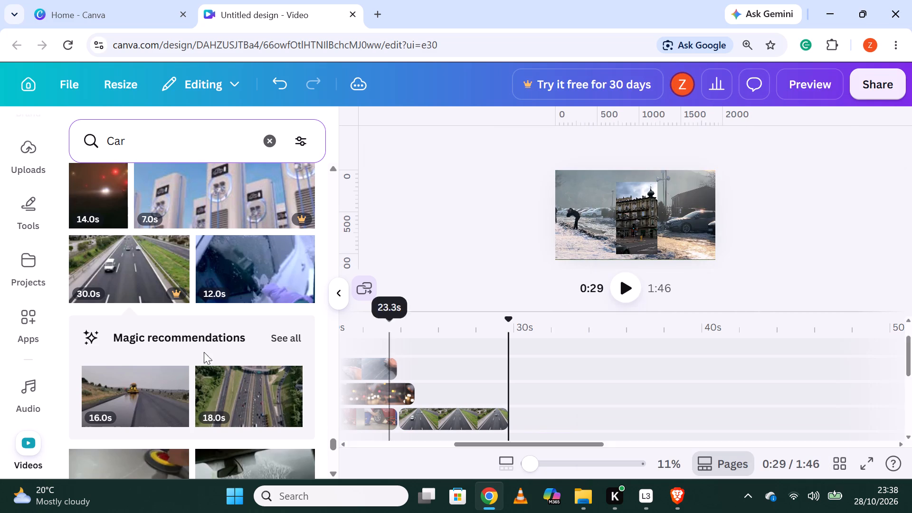
Place the 16.0s aerial parked cars video directly after the last night lights piece, at about 24.8 s.
scroll(186, 347, "down", 5)
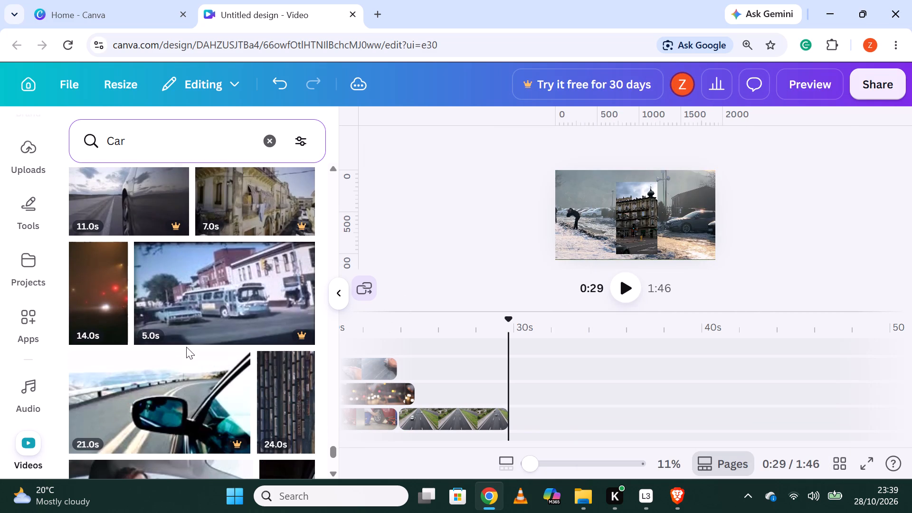
scroll(186, 347, "down", 3)
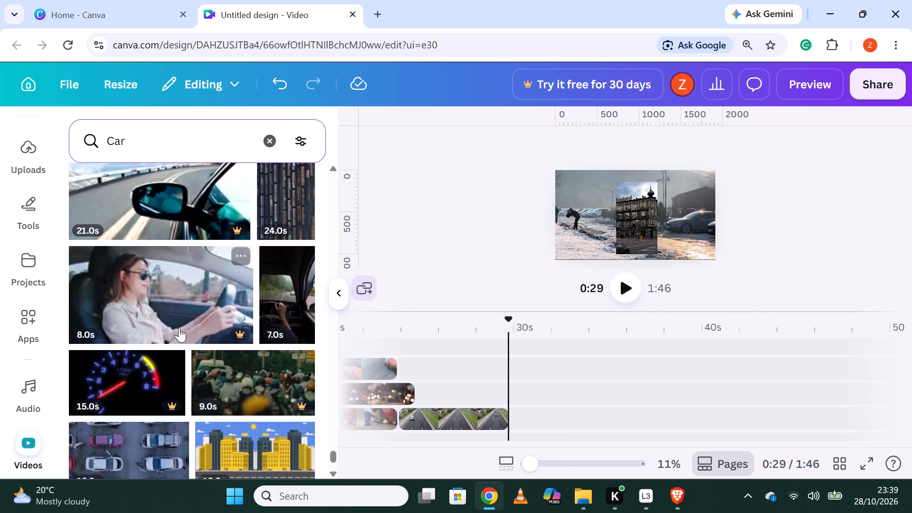
scroll(144, 368, "down", 2)
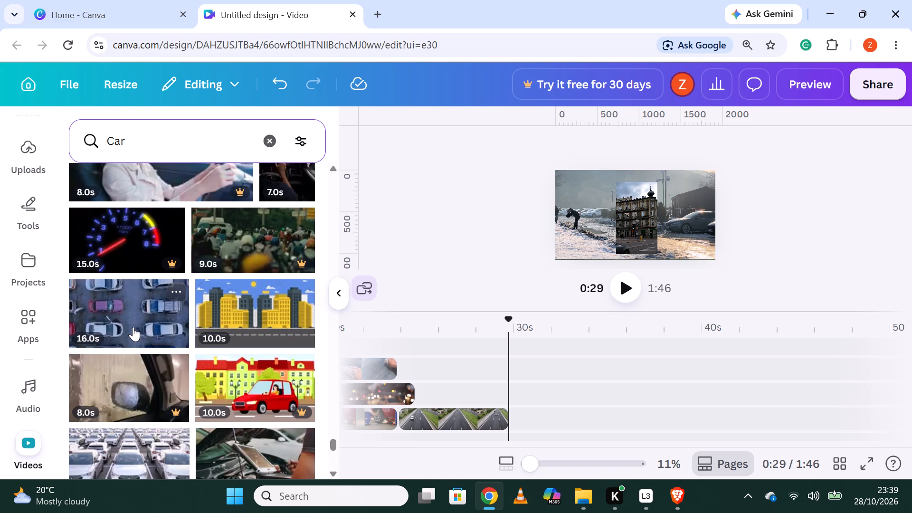
left_click_drag(133, 327, 486, 397)
Split the aerial parked cars clip at about 28.8 s and delete the part after the split.
left_click(483, 397)
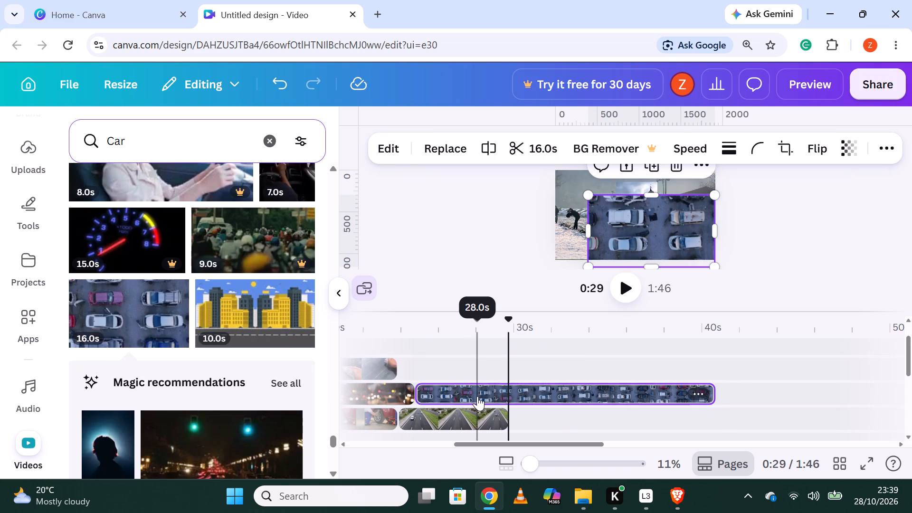
left_click(492, 390)
right_click(492, 390)
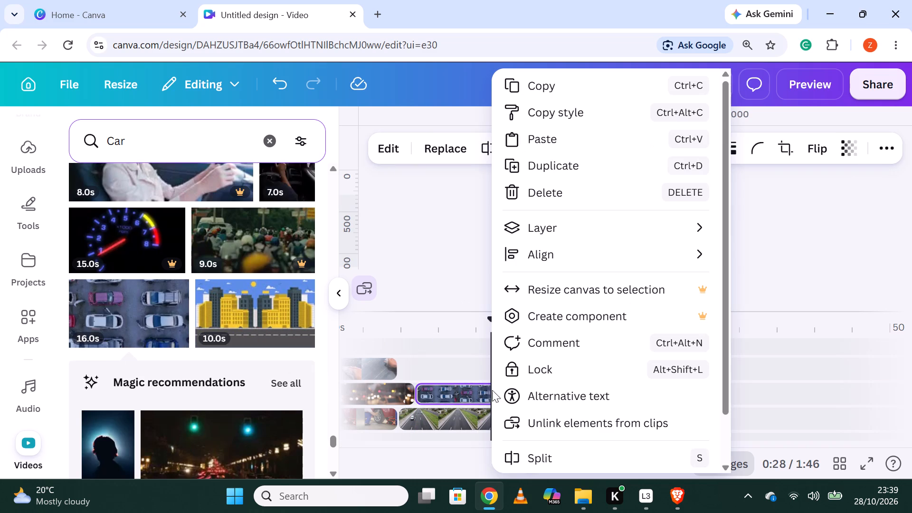
left_click(548, 457)
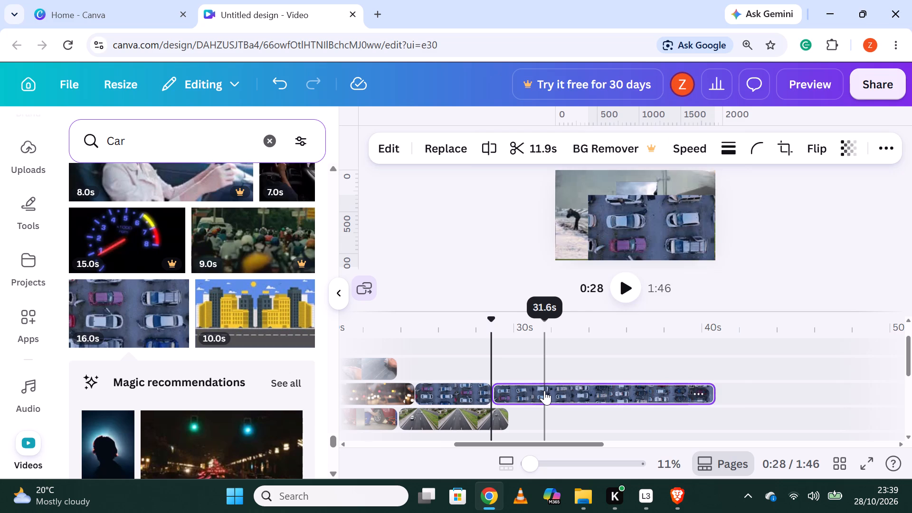
left_click_drag(544, 390, 571, 418)
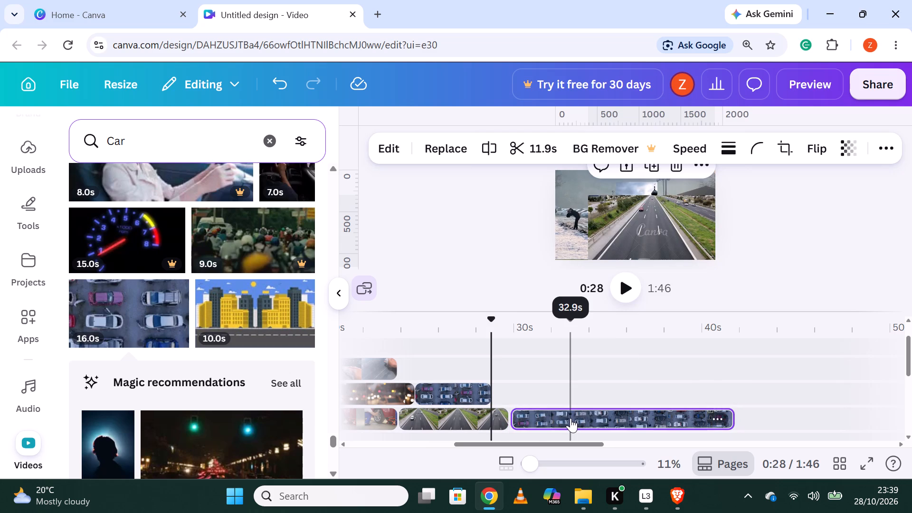
right_click(564, 408)
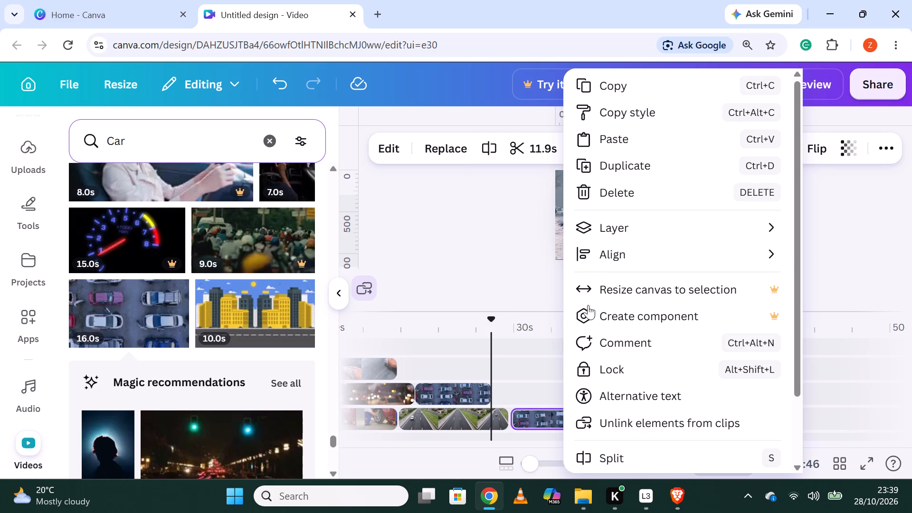
left_click(610, 201)
Place the 11.0s city skyline at dusk video on the track above the hand-washing car clip, starting at about 22.3 s.
scroll(190, 310, "down", 2)
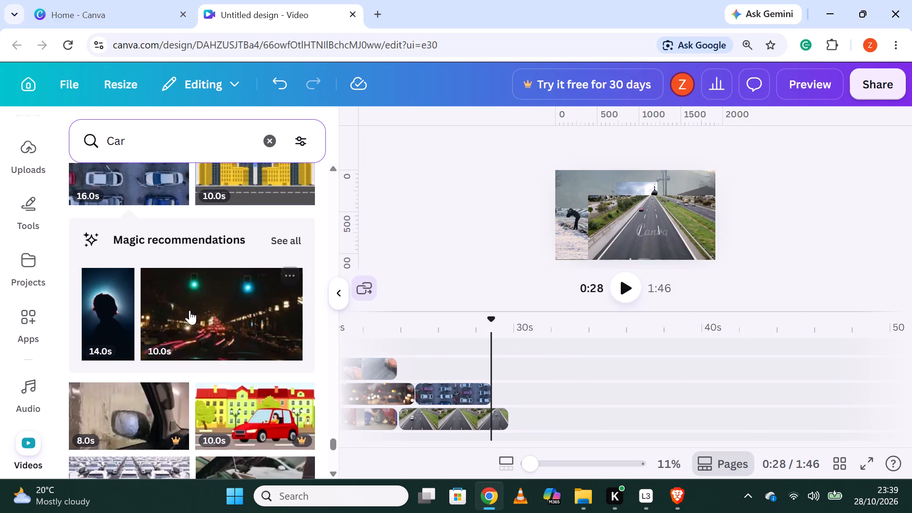
scroll(190, 310, "down", 3)
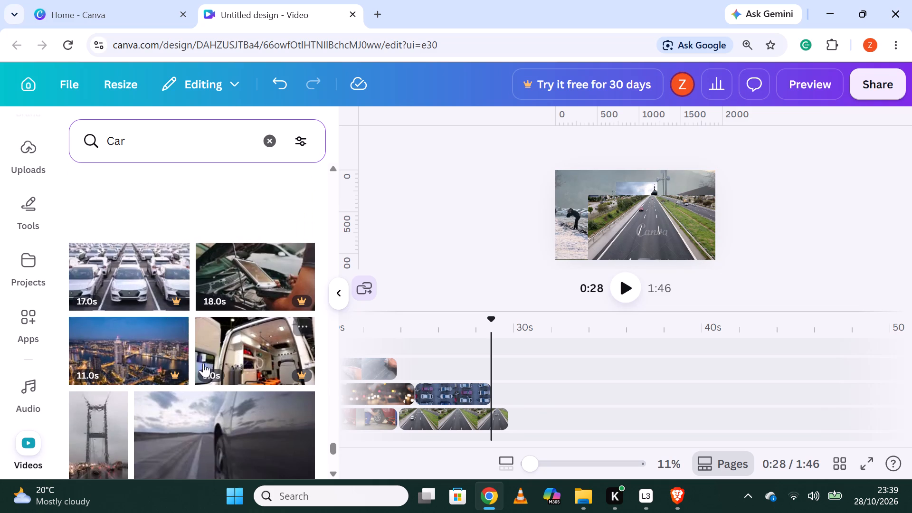
left_click_drag(141, 355, 439, 360)
left_click_drag(461, 362, 464, 376)
left_click(464, 376)
left_click_drag(464, 351, 479, 376)
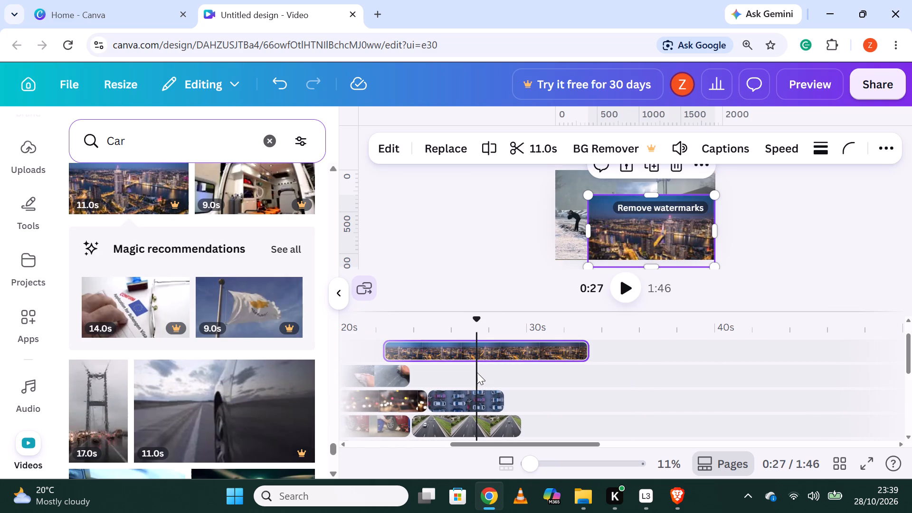
Split the city skyline clip at about 27 s.
left_click(474, 349)
right_click(474, 349)
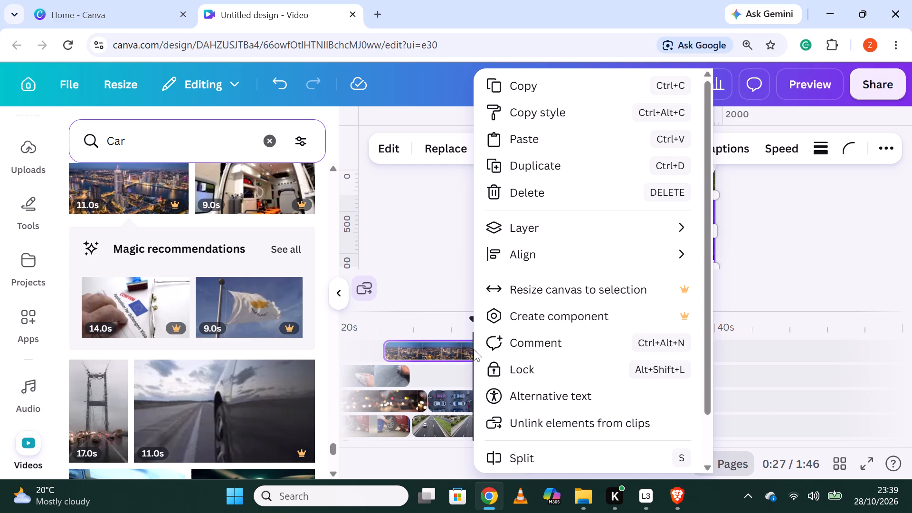
left_click(525, 452)
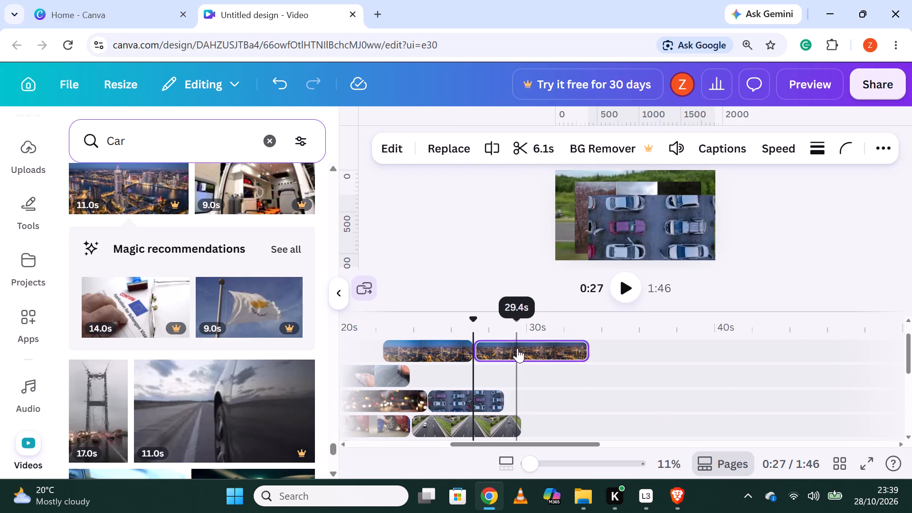
Move the second city skyline piece directly after the hand-washing car clip on its track, at about 24 s.
left_click_drag(517, 348, 454, 381)
left_click_drag(460, 397, 460, 394)
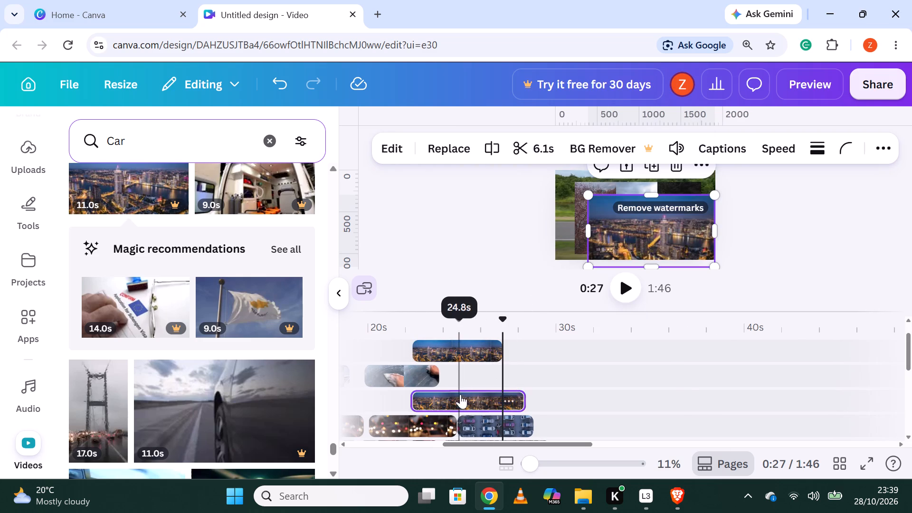
left_click_drag(460, 394, 472, 376)
left_click_drag(476, 374, 503, 389)
left_click(503, 389)
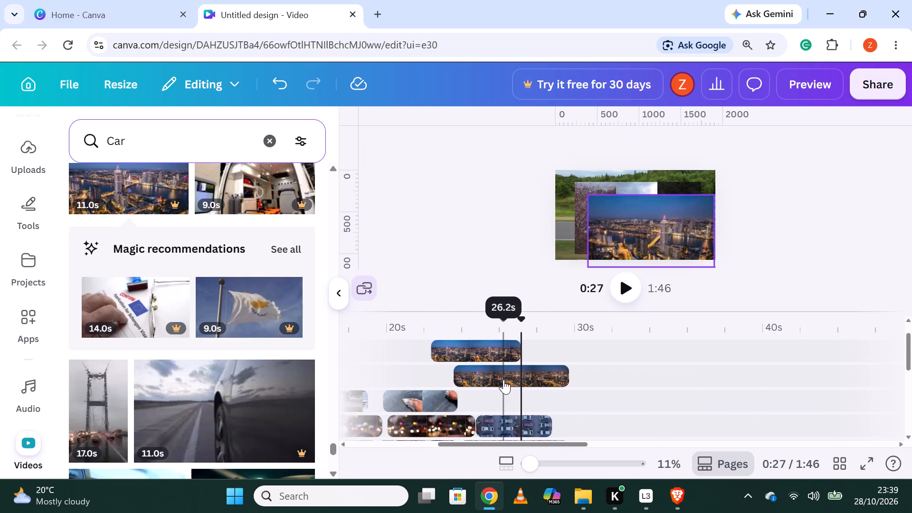
left_click_drag(503, 379, 514, 401)
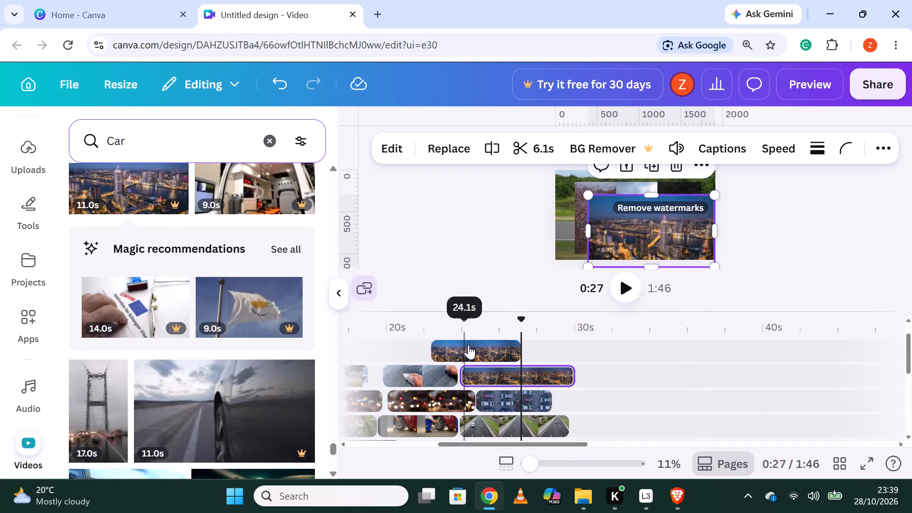
Move the first city skyline piece onto the road clip's track, directly after that clip, at about 29.9 s.
left_click_drag(469, 345, 615, 418)
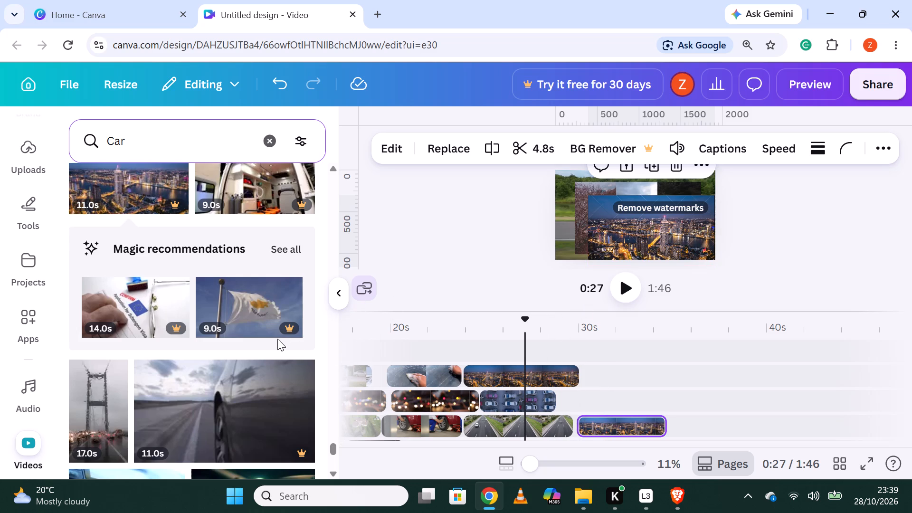
Place the 12.0s video of a woman leaning out of a car directly after the aerial parked cars clip, at about 28.9 s.
scroll(277, 339, "down", 2)
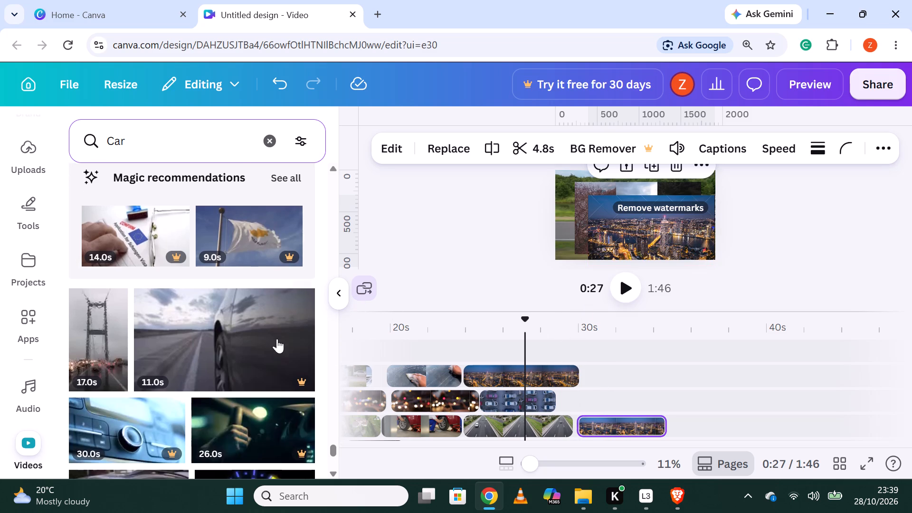
scroll(277, 339, "down", 2)
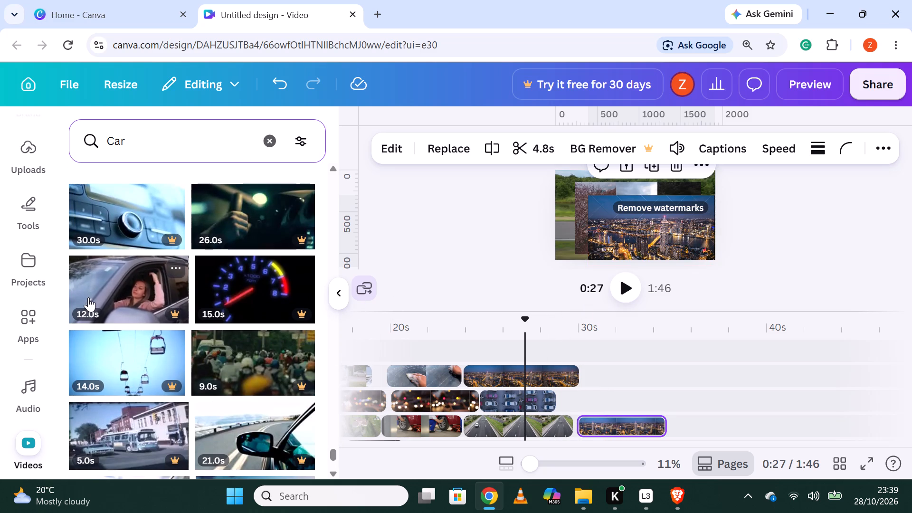
left_click_drag(88, 296, 572, 399)
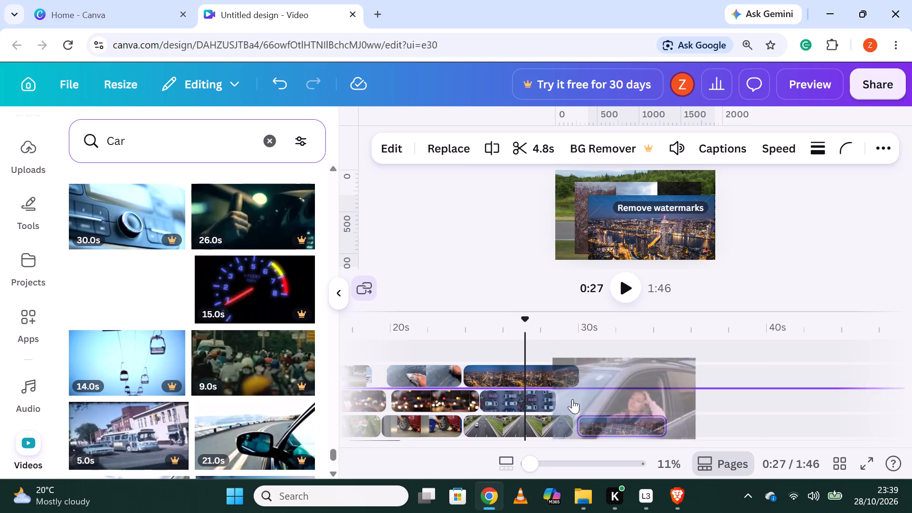
left_click_drag(572, 399, 572, 399)
left_click_drag(611, 402, 620, 423)
left_click_drag(619, 420, 614, 373)
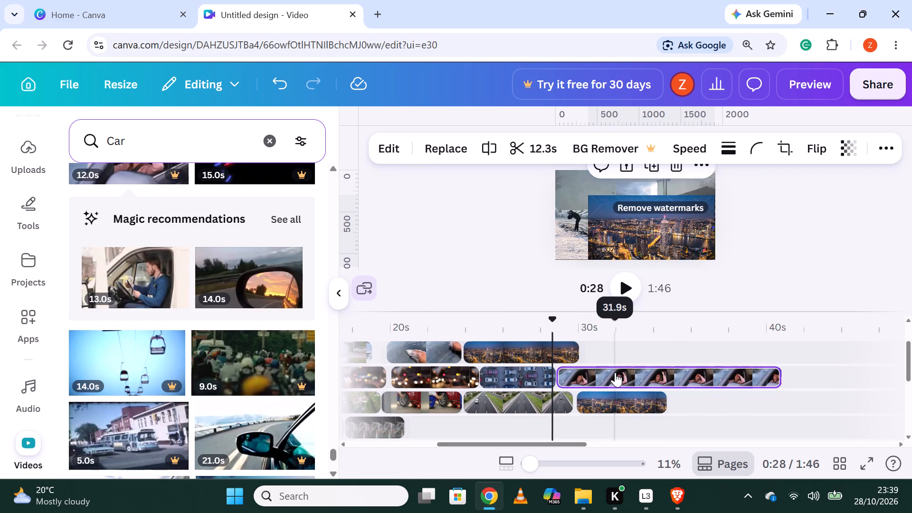
Split the woman-in-car clip at about 32.2 s and delete the part after the split.
left_click(621, 375)
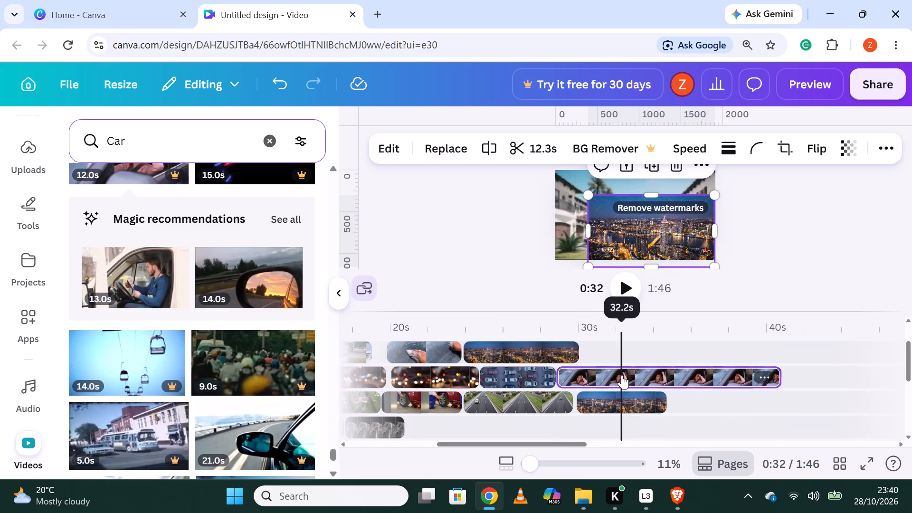
right_click(622, 375)
left_click(657, 450)
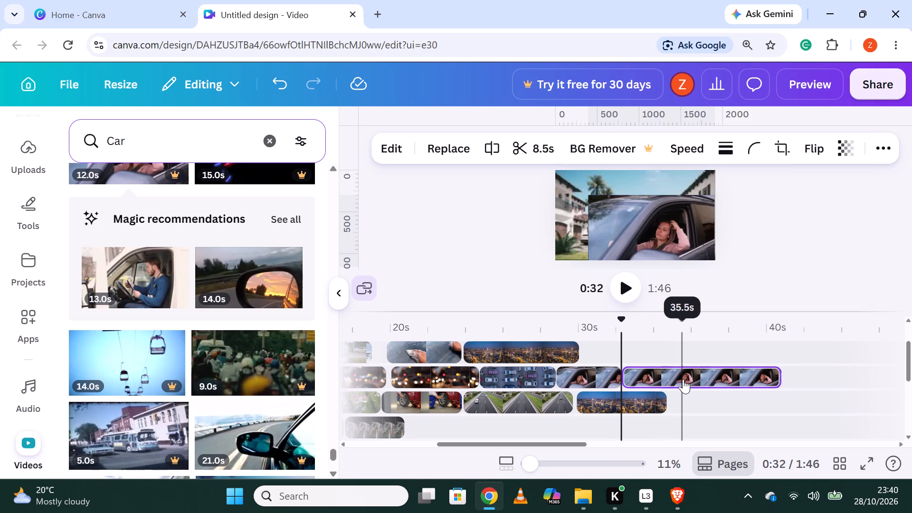
right_click(683, 377)
left_click(739, 187)
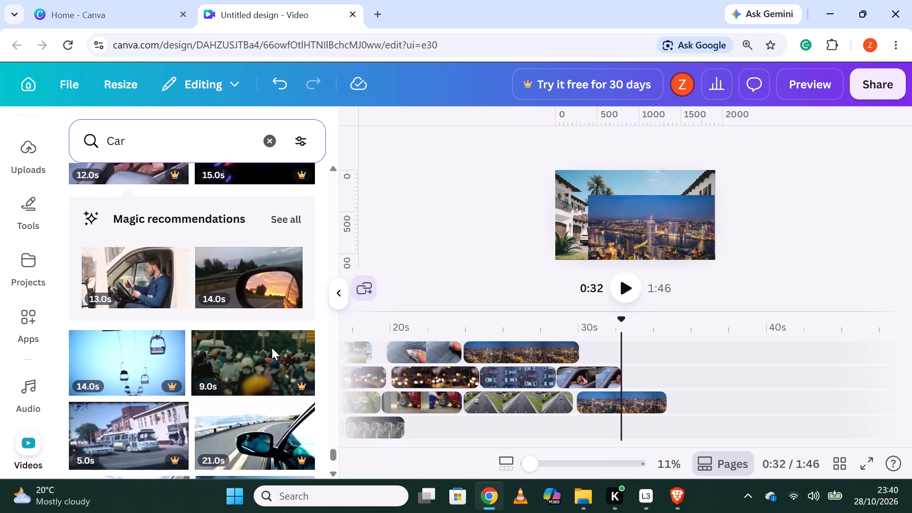
Place the 24.0s video of a car on an open road on the woman-in-car clip's track, starting at about 33.8 s.
scroll(246, 356, "down", 7)
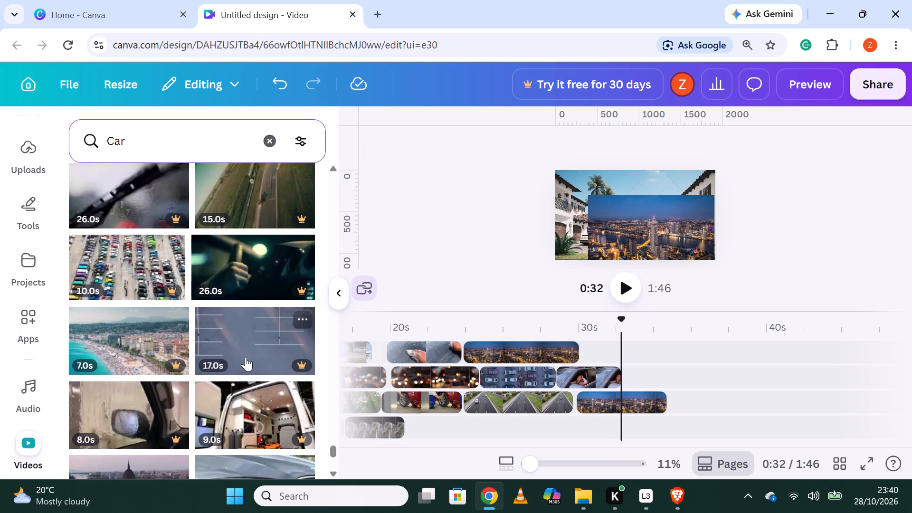
scroll(246, 357, "down", 2)
scroll(236, 363, "up", 1)
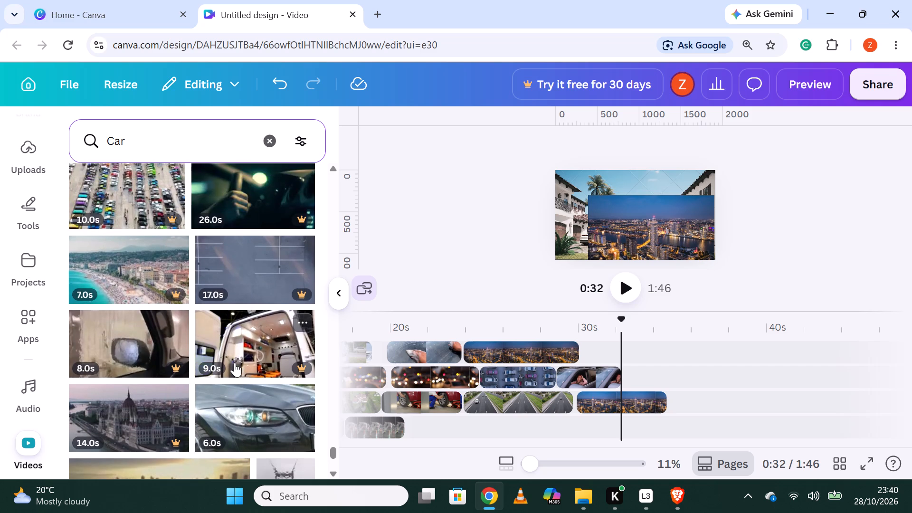
scroll(235, 362, "down", 5)
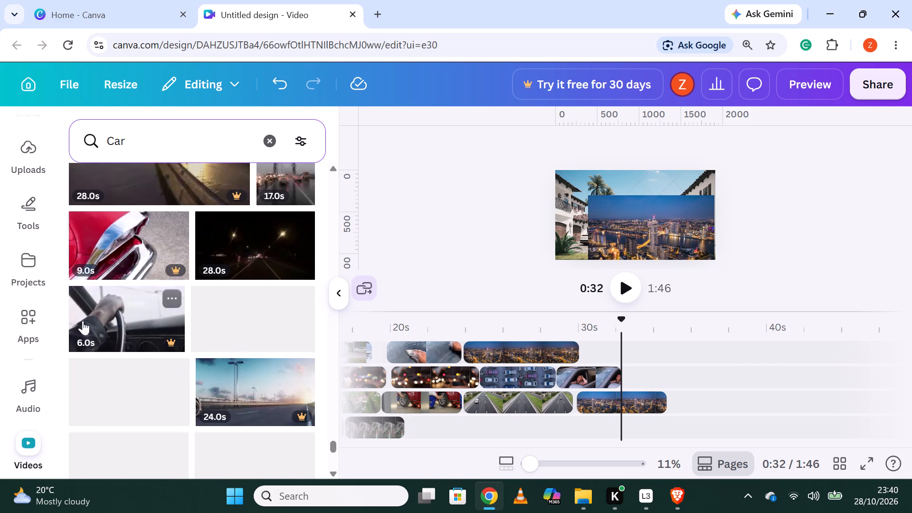
left_click_drag(235, 394, 693, 361)
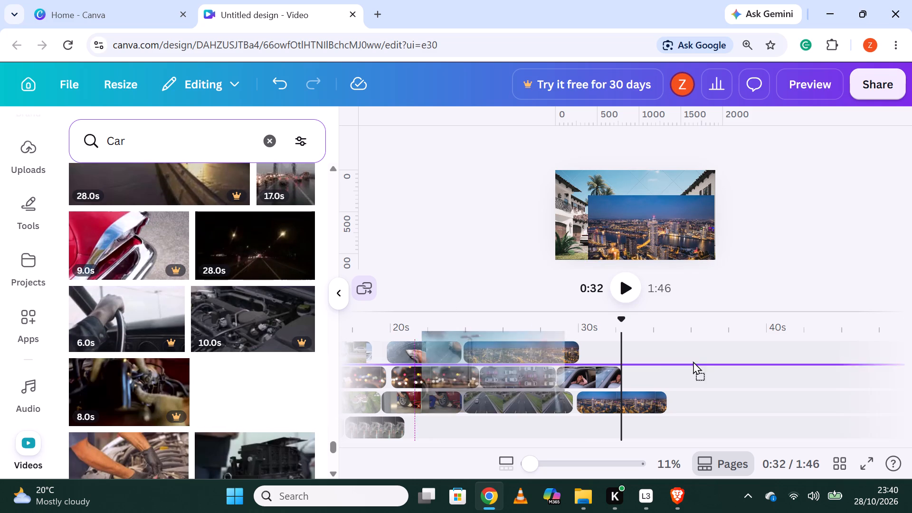
left_click_drag(693, 361, 688, 374)
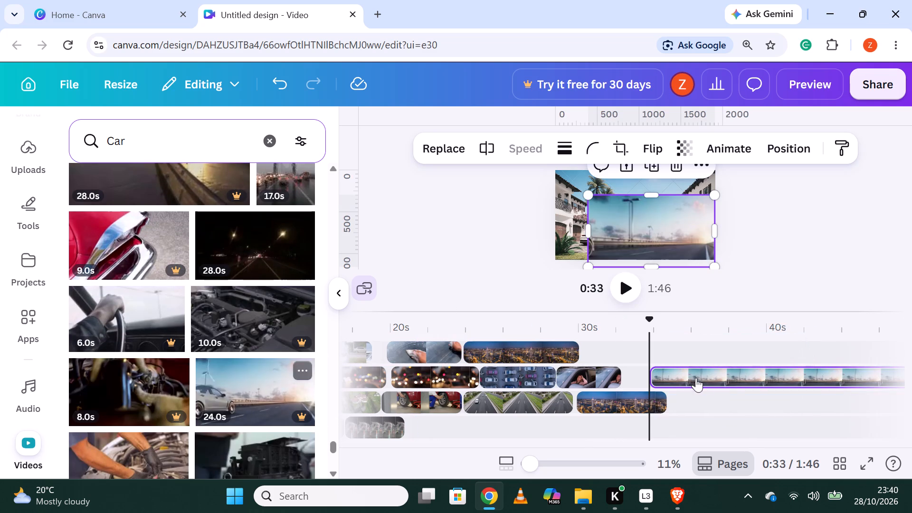
Split the open-road car clip at about 38 s and delete the part after the split.
left_click(731, 376)
right_click(731, 376)
left_click(726, 463)
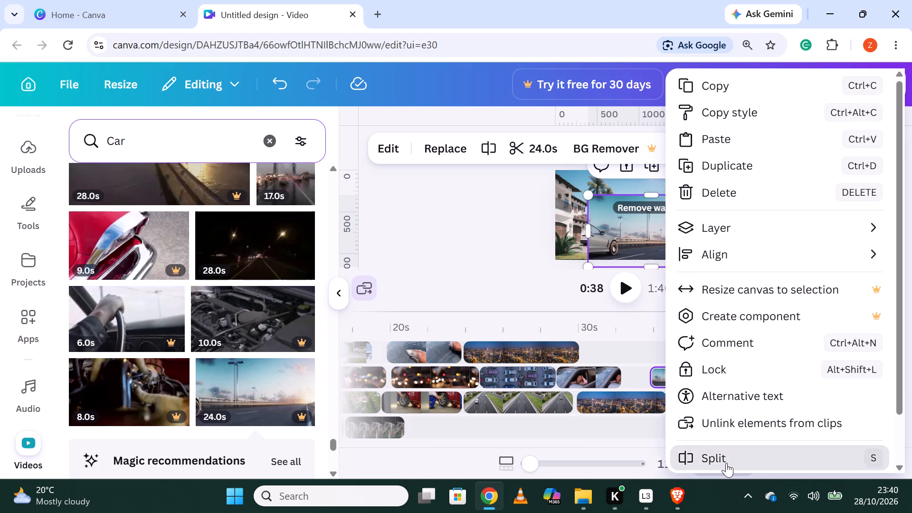
right_click(777, 369)
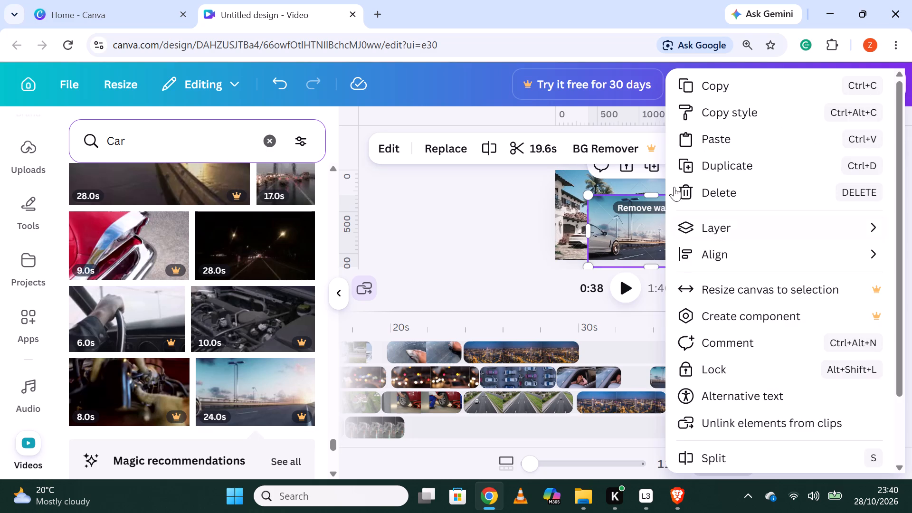
left_click(753, 191)
Split the main-track clip of the black car on the green roadside at about 29 s.
scroll(555, 339, "down", 2)
scroll(554, 339, "up", 2)
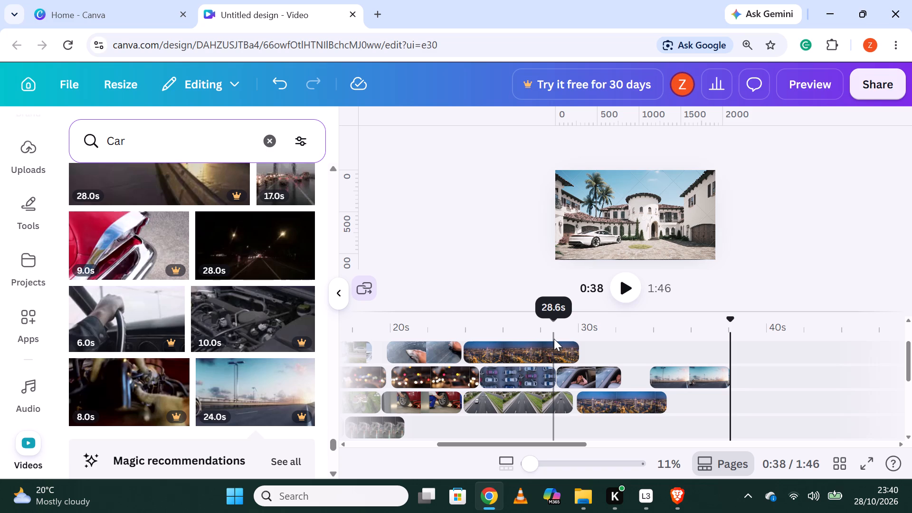
scroll(554, 339, "down", 2)
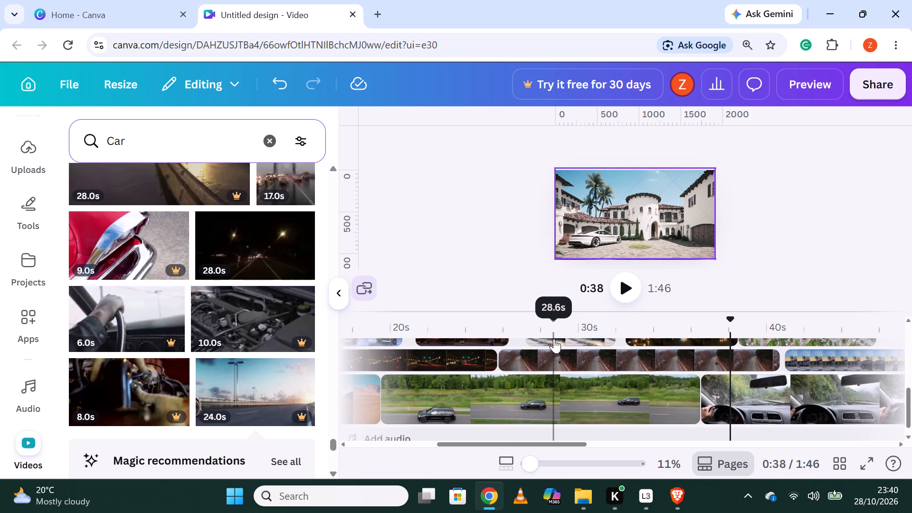
left_click(560, 397)
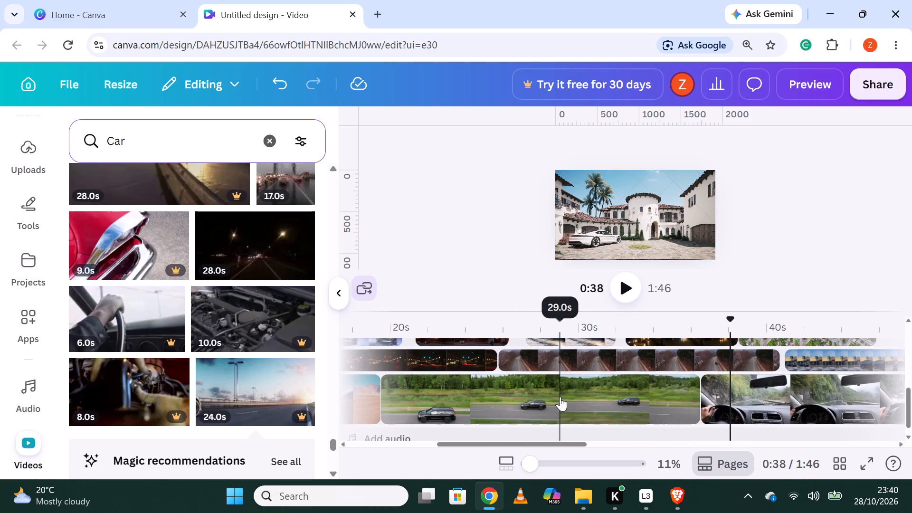
right_click(560, 397)
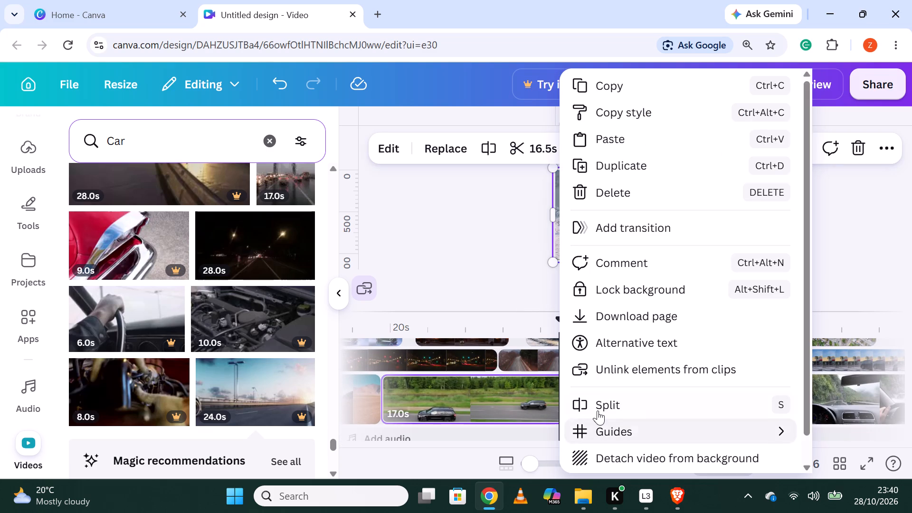
left_click(600, 406)
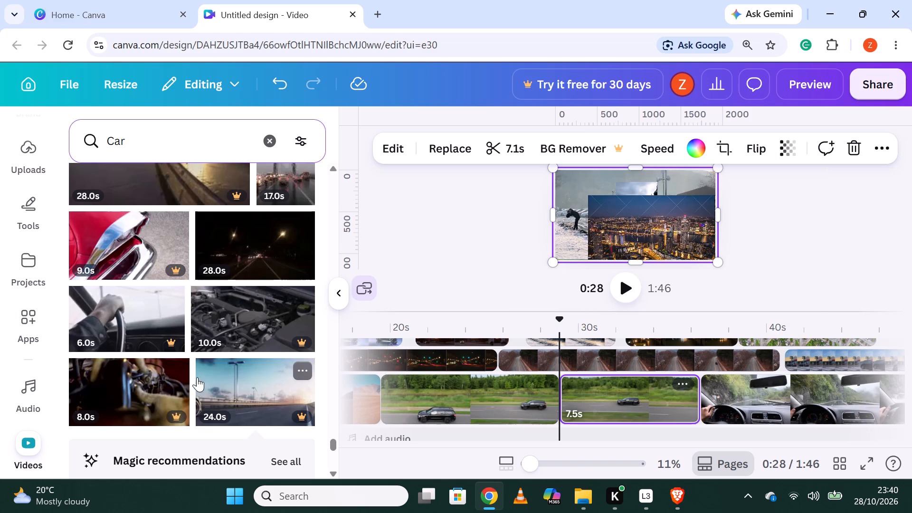
Place the 11.0s video of a red car in floodwater on the track above the first night-lights clip, starting at about 9 s.
scroll(197, 377, "up", 2)
scroll(504, 347, "up", 3)
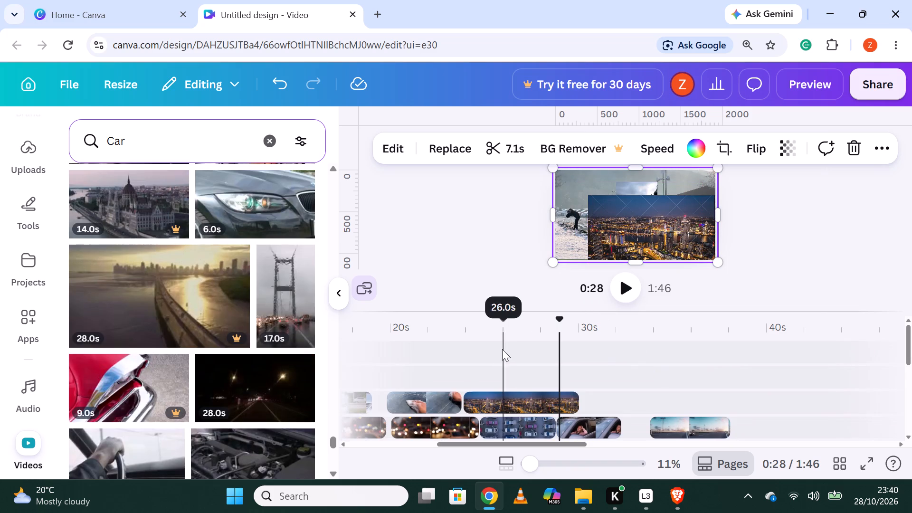
scroll(502, 349, "up", 1)
left_click_drag(490, 444, 417, 452)
scroll(247, 314, "down", 4)
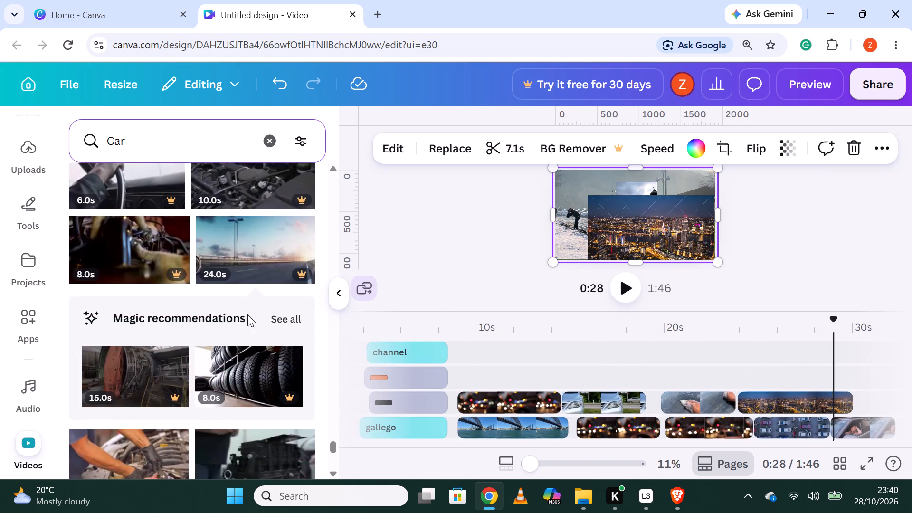
scroll(247, 314, "down", 4)
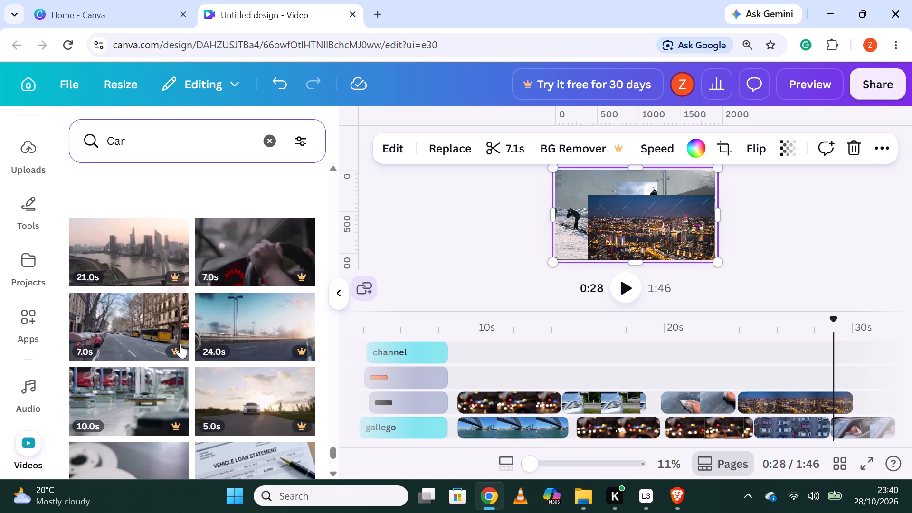
scroll(180, 345, "down", 8)
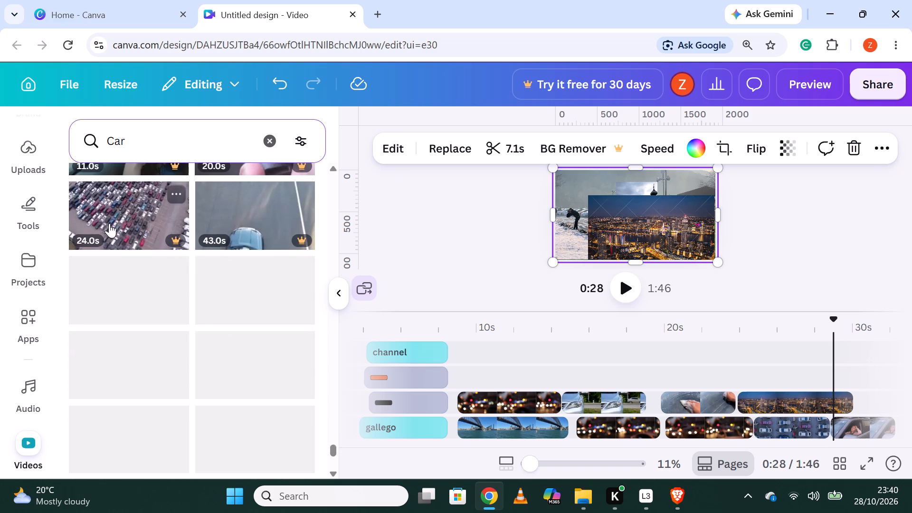
left_click_drag(246, 304, 259, 300)
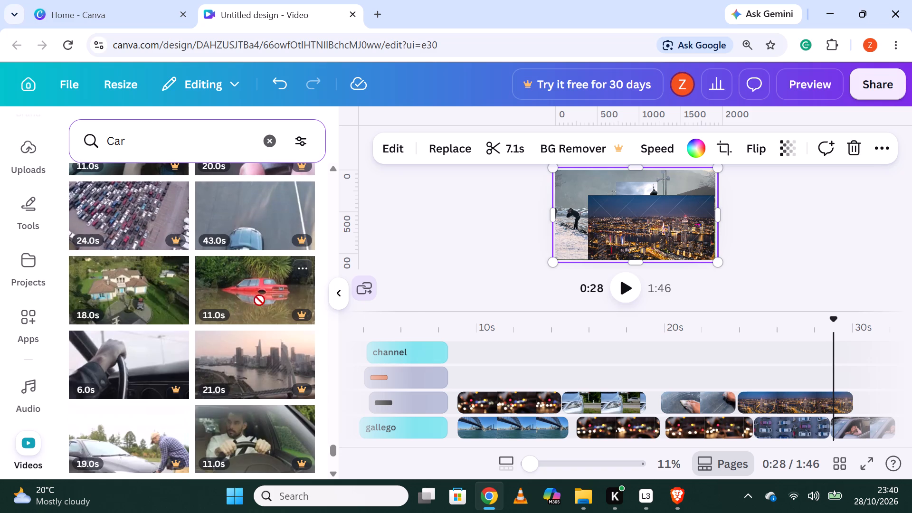
left_click_drag(259, 300, 513, 367)
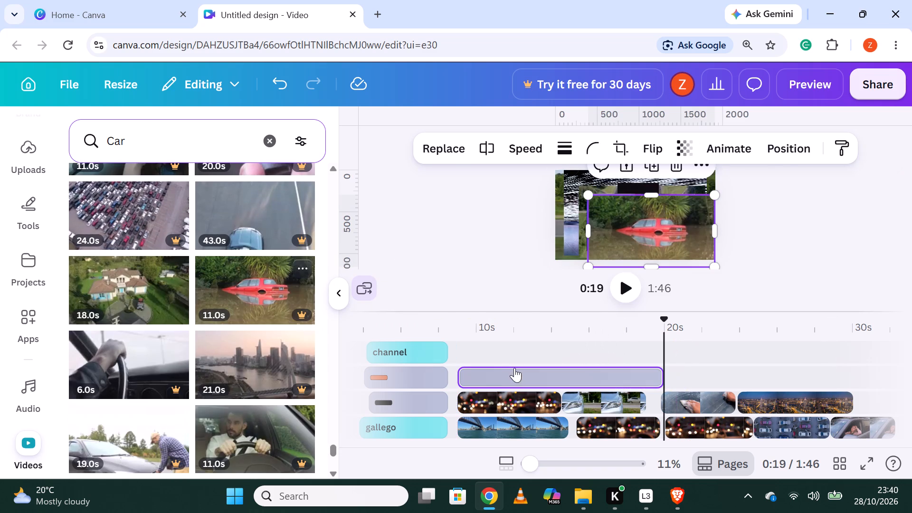
Split the flooded red car clip at about 13.3 s and delete the part after the split.
scroll(275, 317, "down", 3)
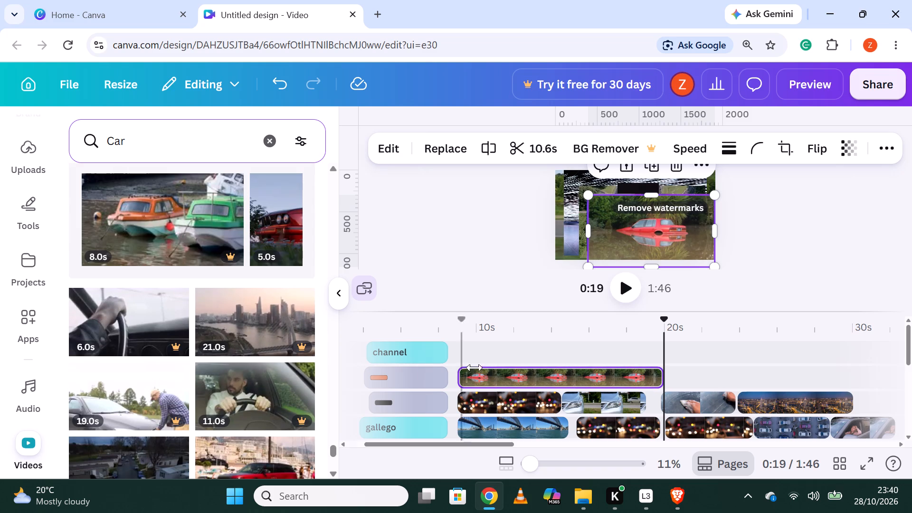
left_click(538, 378)
right_click(538, 378)
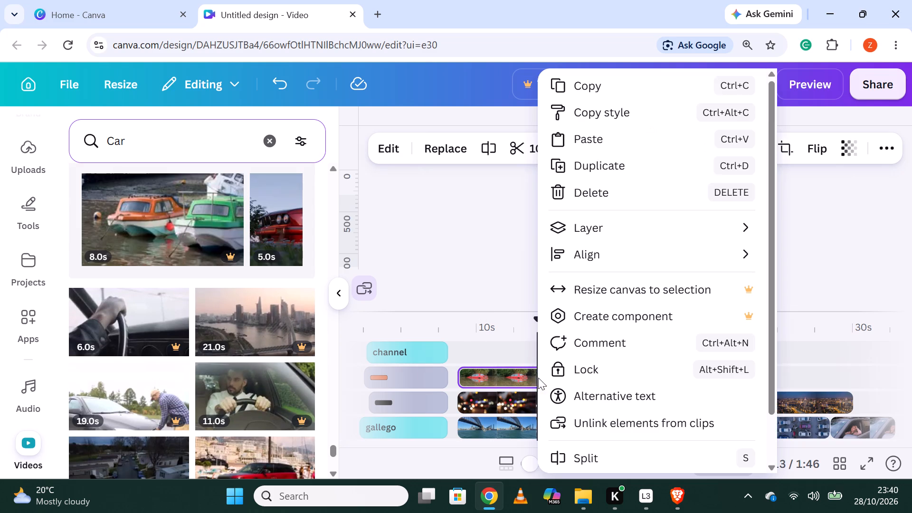
left_click(582, 449)
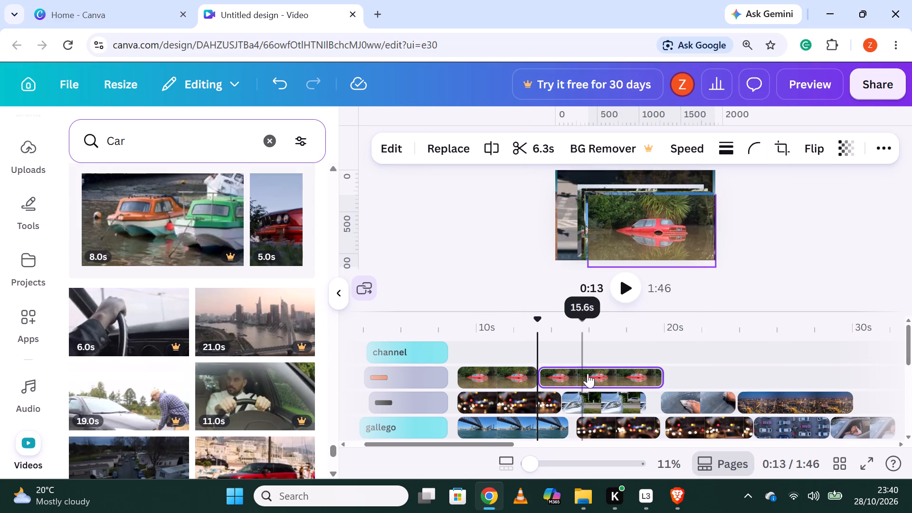
right_click(587, 372)
left_click(642, 197)
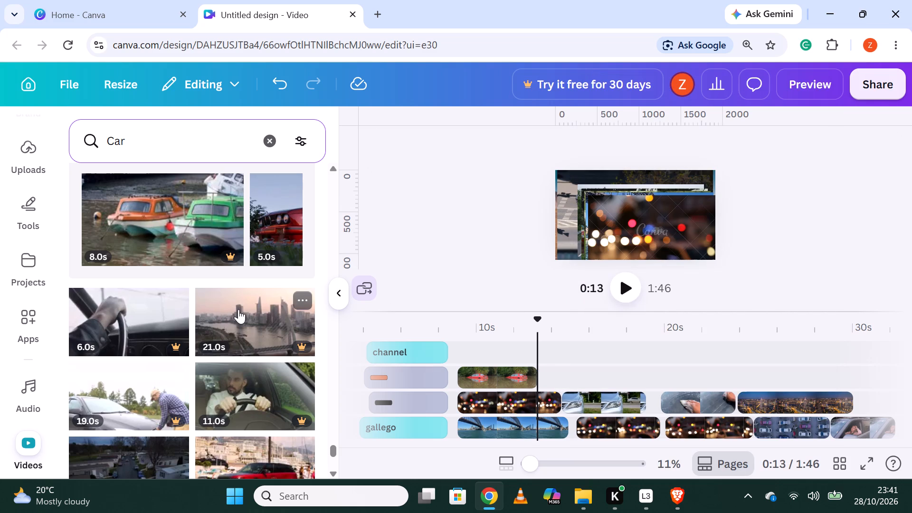
Place the 21.0s aerial video of a row of vintage cars directly after the flooded red car clip, at about 13.3 s.
scroll(238, 309, "down", 4)
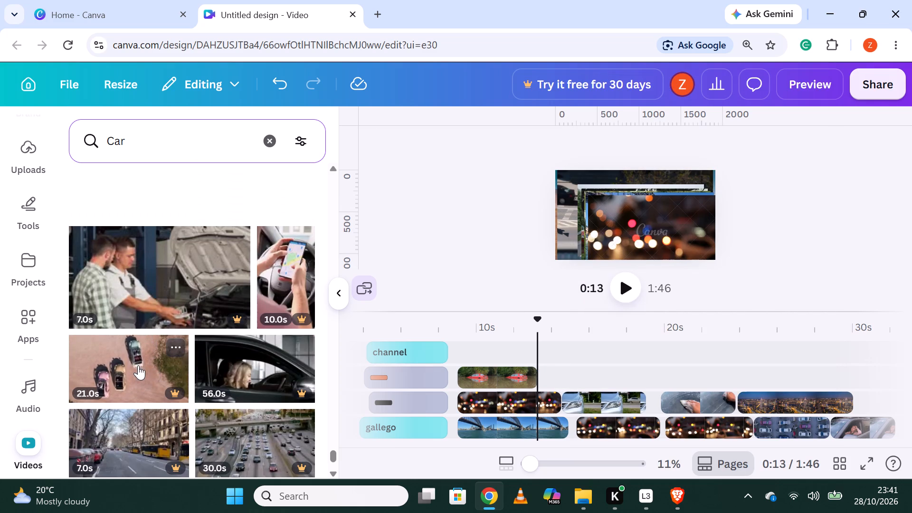
left_click_drag(137, 365, 598, 364)
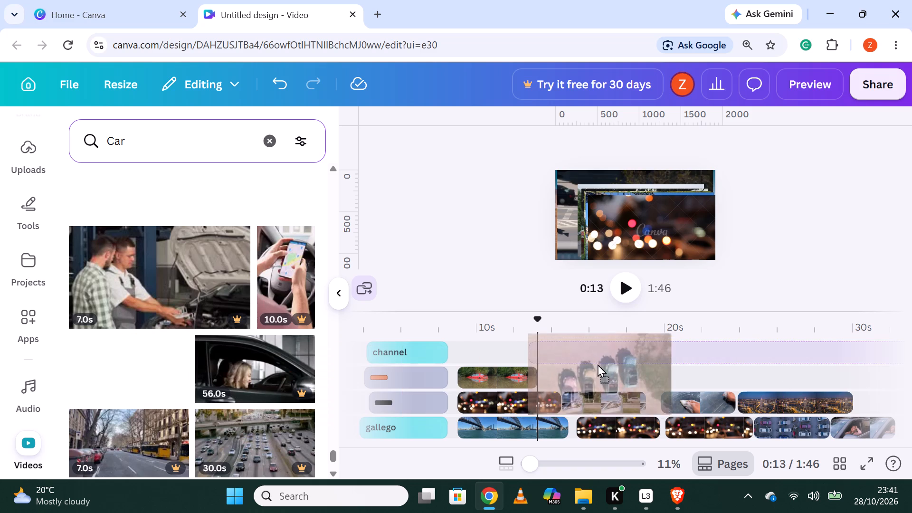
left_click_drag(598, 364, 600, 374)
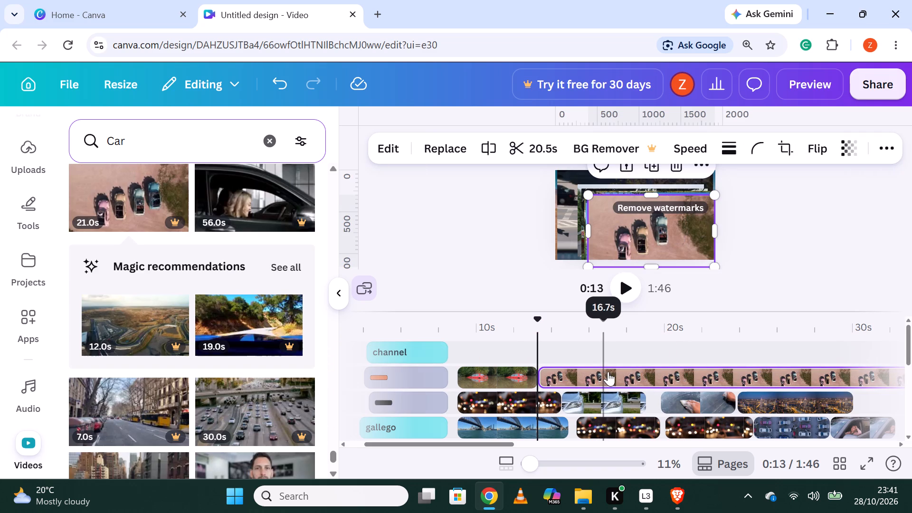
Split the aerial vintage cars clip at about 17.5 s.
left_click(618, 374)
right_click(618, 374)
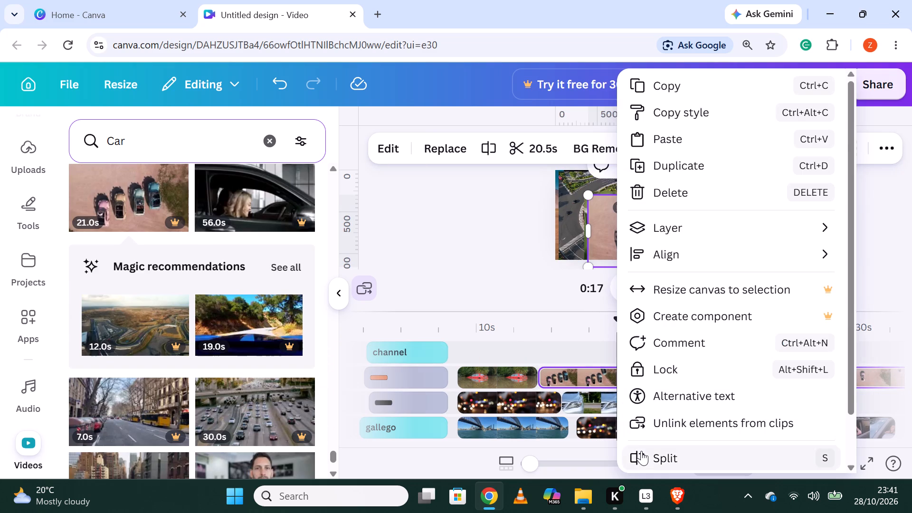
left_click(642, 451)
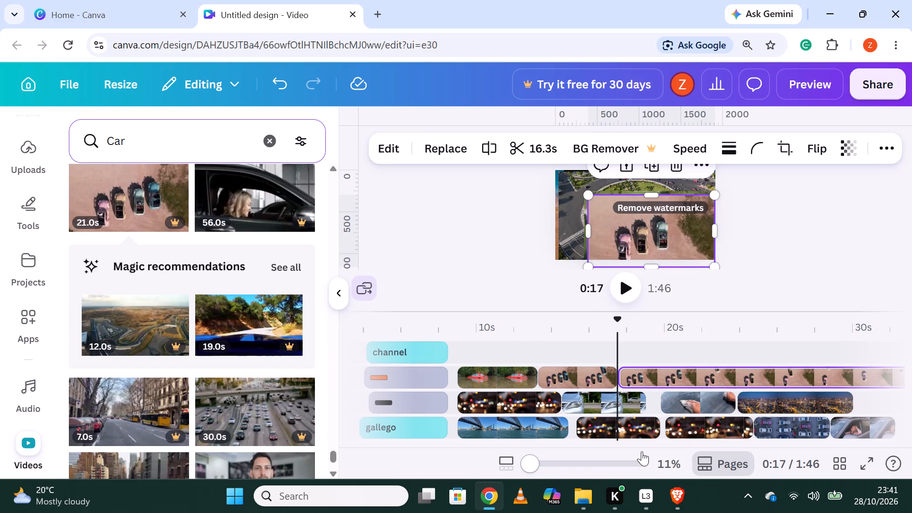
Delete the part of the aerial vintage cars clip after the split at about 17.5 s.
left_click(690, 368)
right_click(690, 369)
left_click(731, 186)
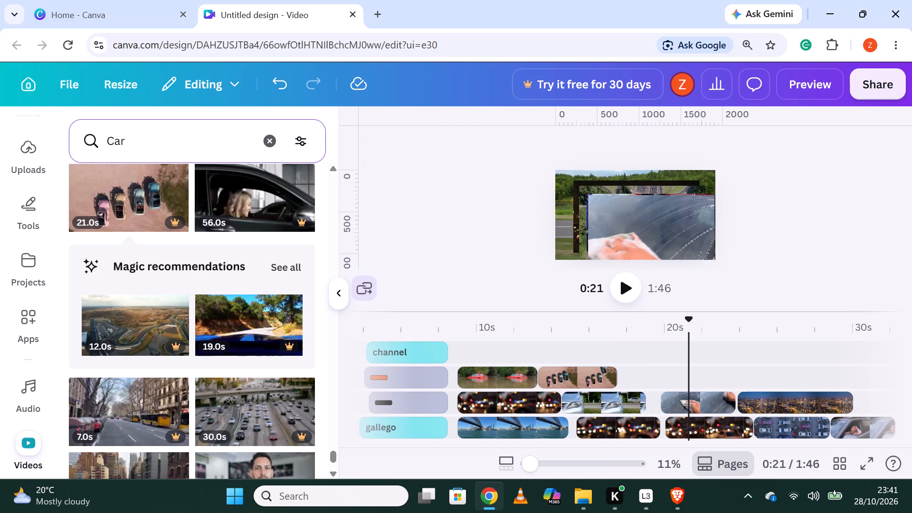
Enlarge the windshield-washing clip at about 20 s by extending its left and top edges until it fills the canvas.
left_click(624, 232)
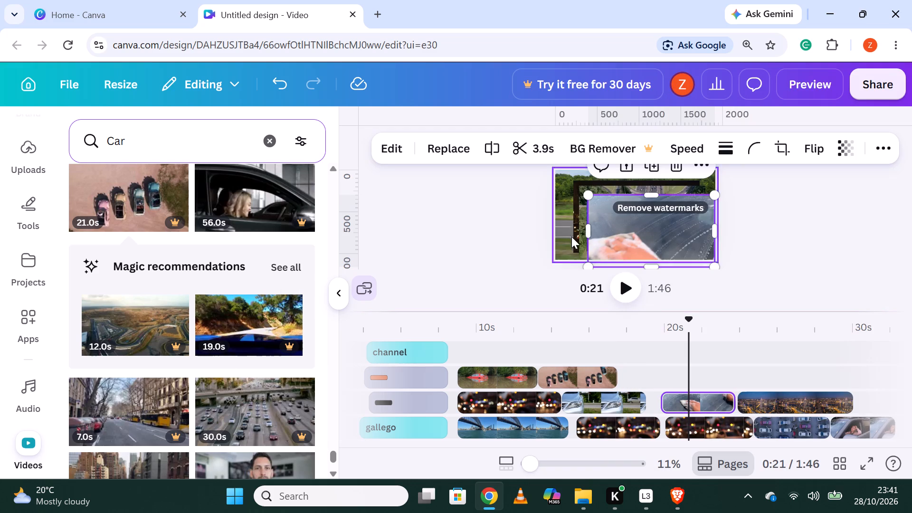
left_click_drag(586, 232, 553, 236)
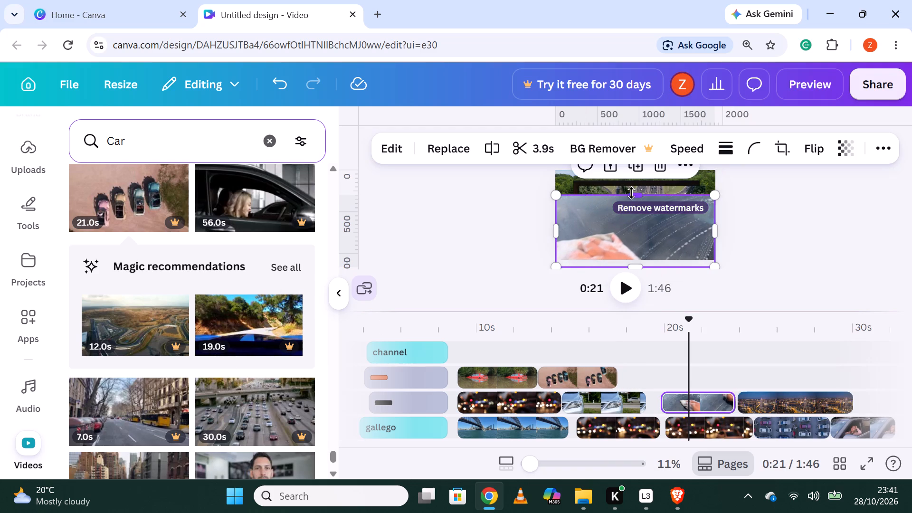
left_click_drag(632, 192, 636, 161)
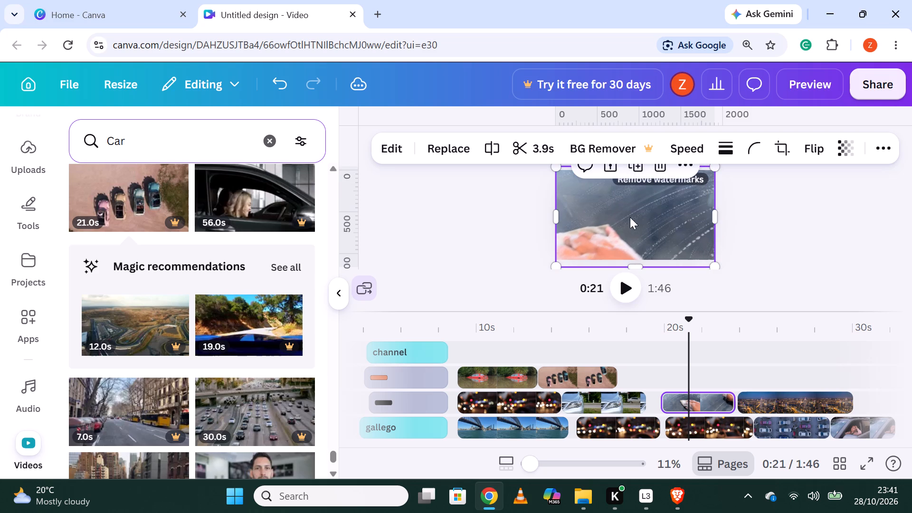
Add the 10.0s video of a person stepping out of a car to the vintage cars clip's track, starting at about 17.8 s.
scroll(225, 327, "down", 2)
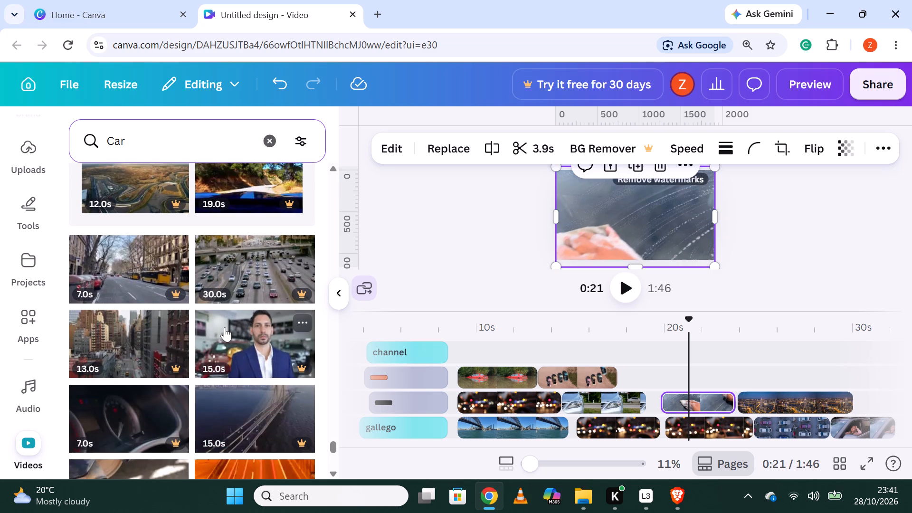
scroll(225, 327, "down", 1)
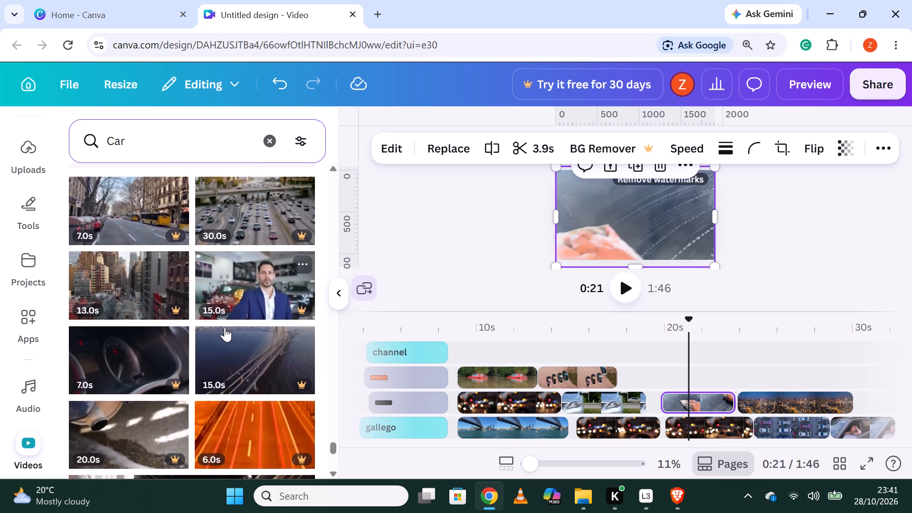
scroll(225, 327, "up", 1)
scroll(225, 327, "down", 2)
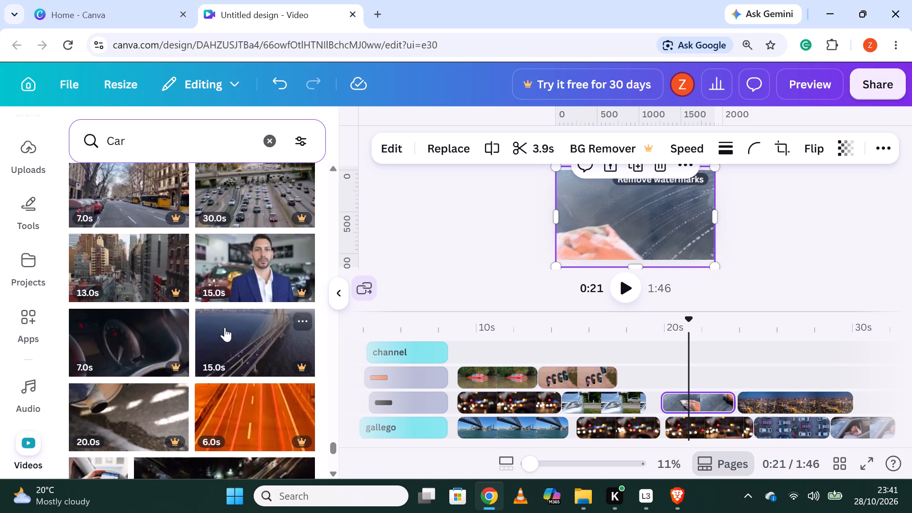
scroll(225, 327, "down", 2)
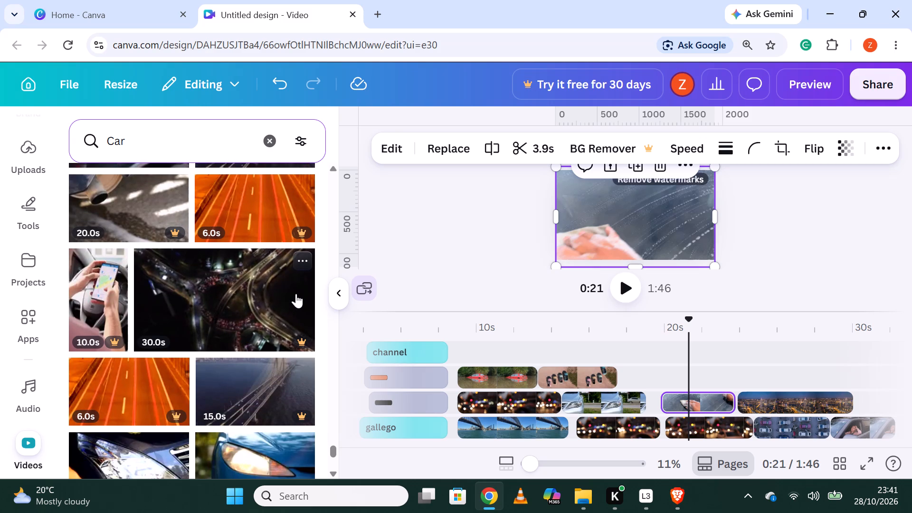
scroll(250, 302, "down", 2)
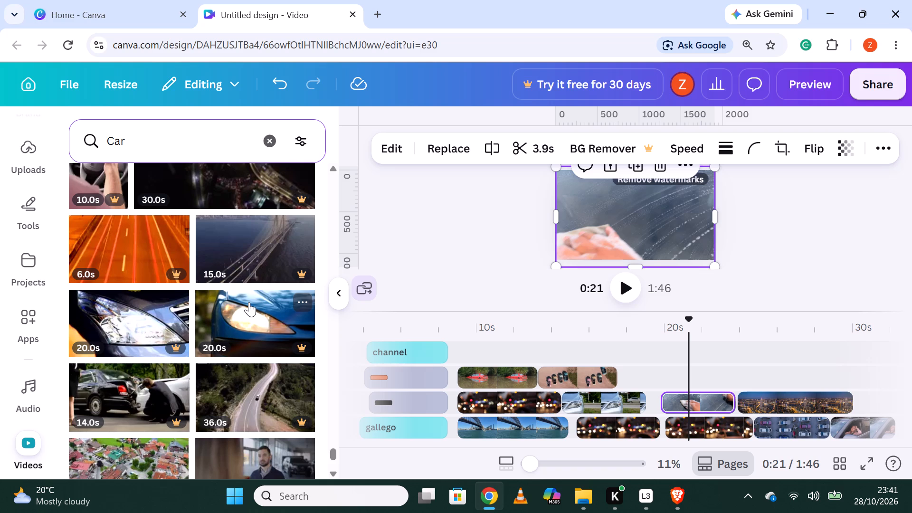
scroll(249, 302, "down", 2)
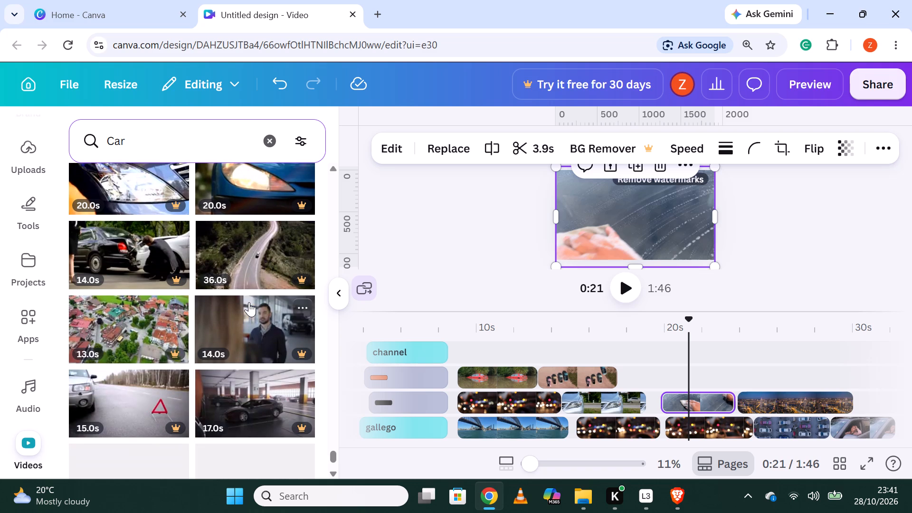
scroll(249, 302, "up", 2)
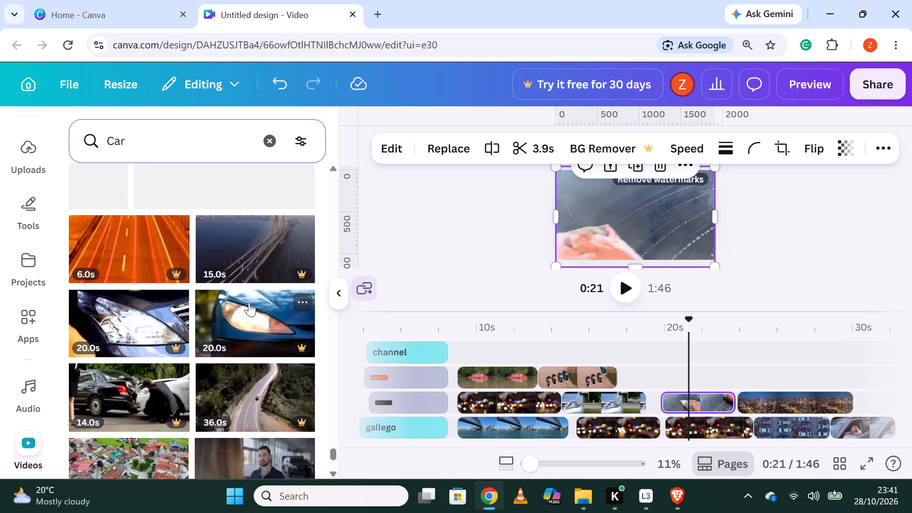
scroll(249, 302, "down", 7)
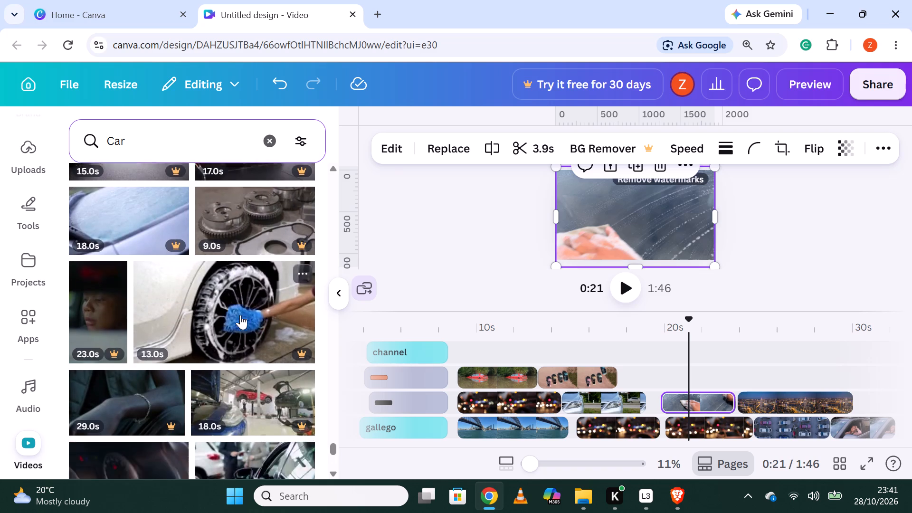
scroll(240, 315, "down", 1)
scroll(215, 343, "down", 3)
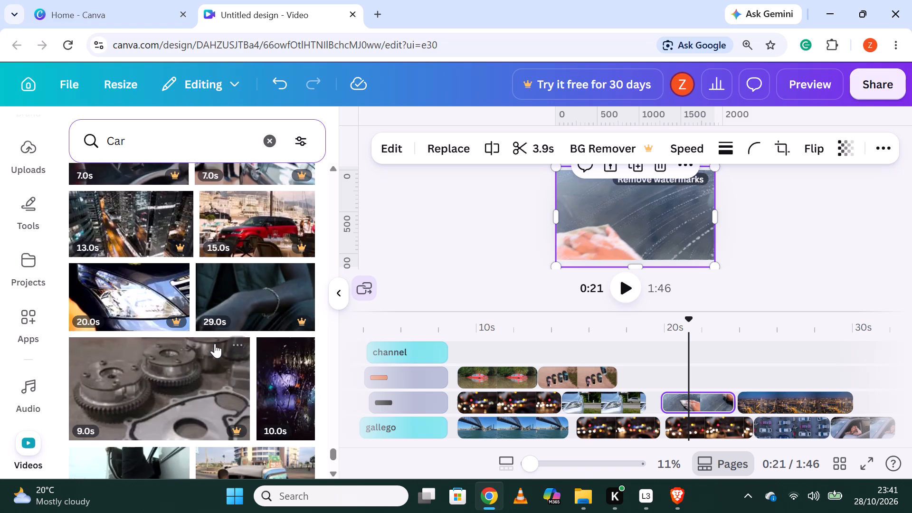
scroll(199, 343, "down", 2)
left_click_drag(133, 342, 146, 339)
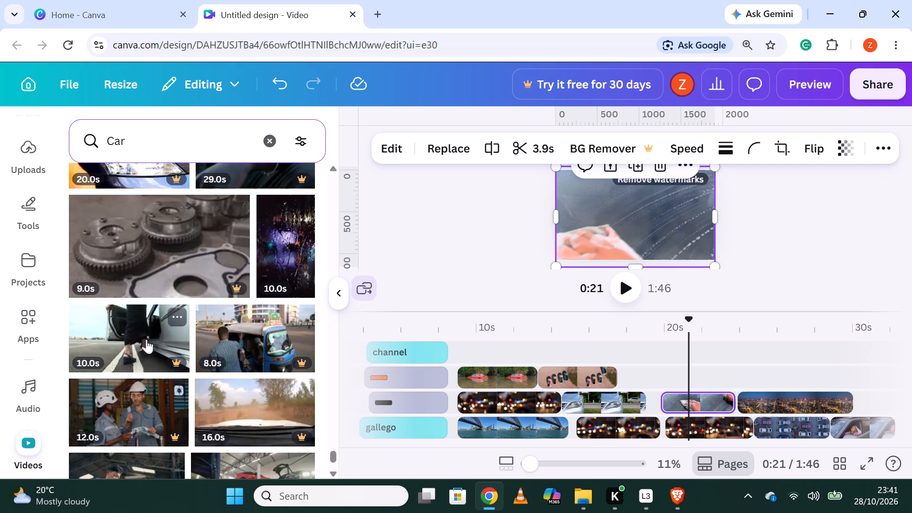
left_click_drag(146, 339, 669, 390)
left_click(669, 390)
left_click(676, 379)
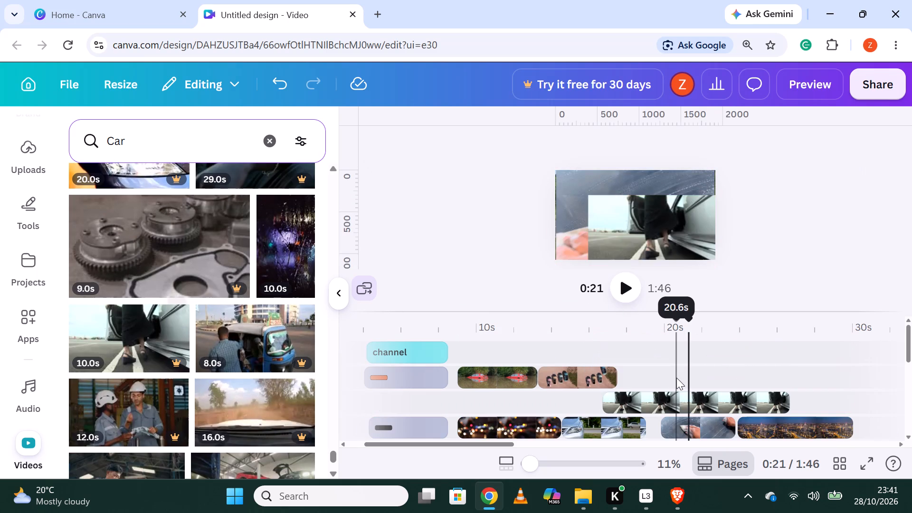
left_click_drag(670, 405, 683, 376)
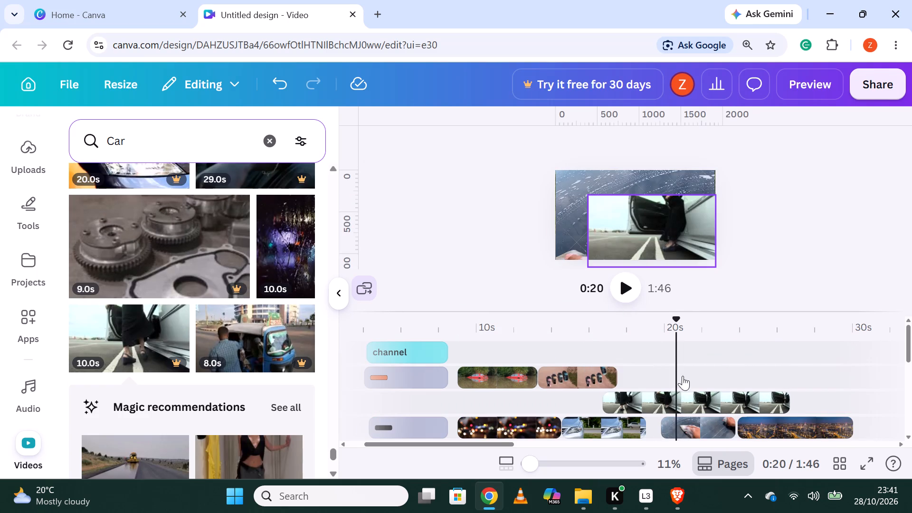
left_click_drag(683, 376, 691, 373)
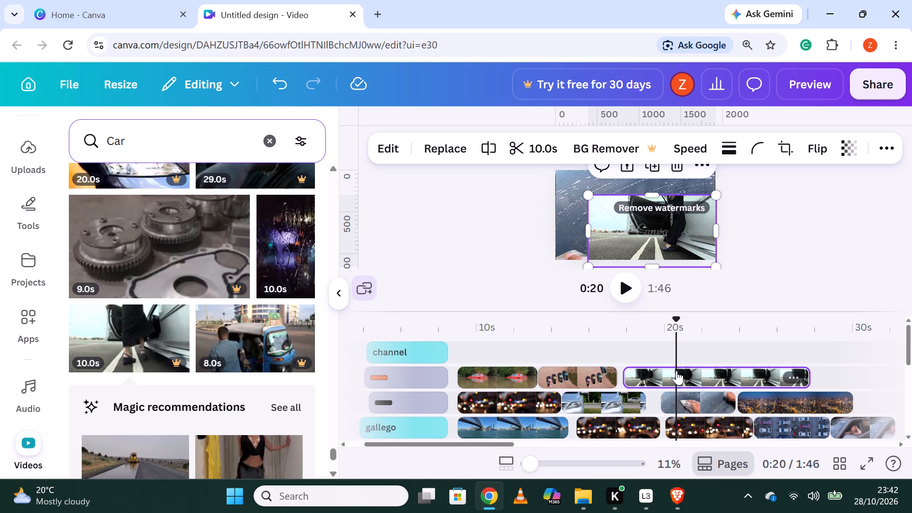
Move the stepping-out-of-car clip to the topmost track above the flooded red car clip, starting at about 8.5 s.
left_click_drag(674, 374, 507, 351)
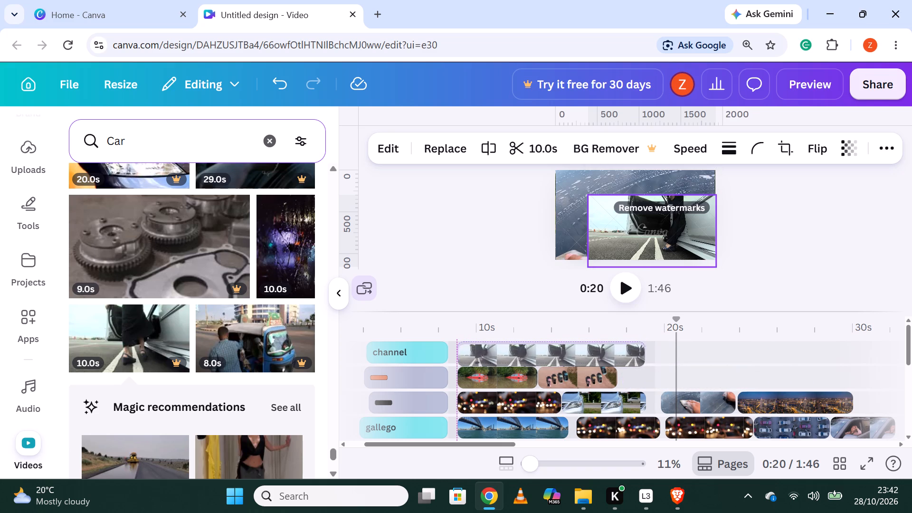
left_click_drag(507, 351, 502, 351)
Split the stepping-out-of-car clip at about 13.5 s.
left_click(541, 353)
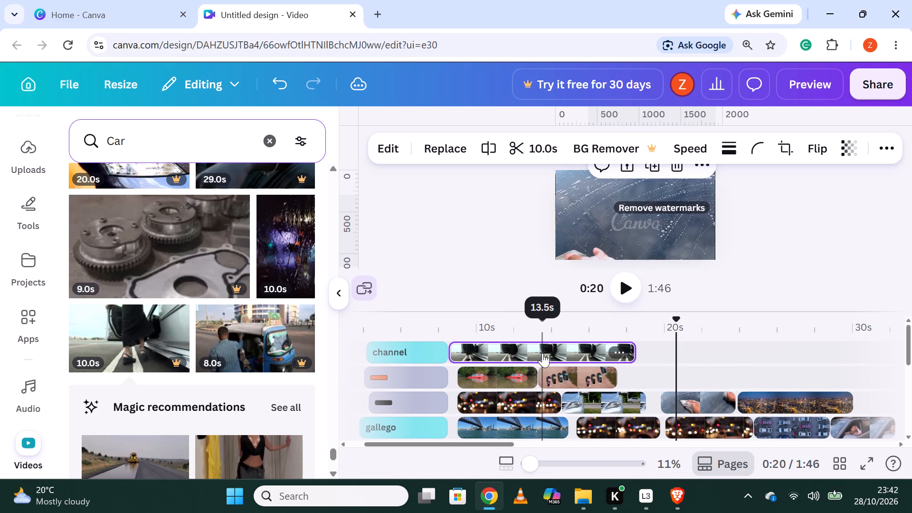
right_click(542, 353)
left_click(607, 451)
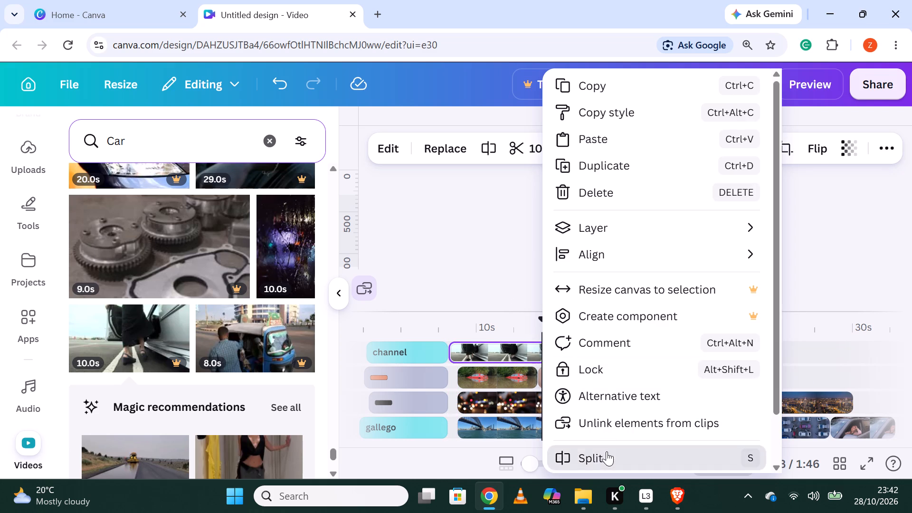
Move the second half of the stepping-out-of-car clip to the vintage cars clip's track, starting at about 19 s.
left_click_drag(568, 349, 668, 370)
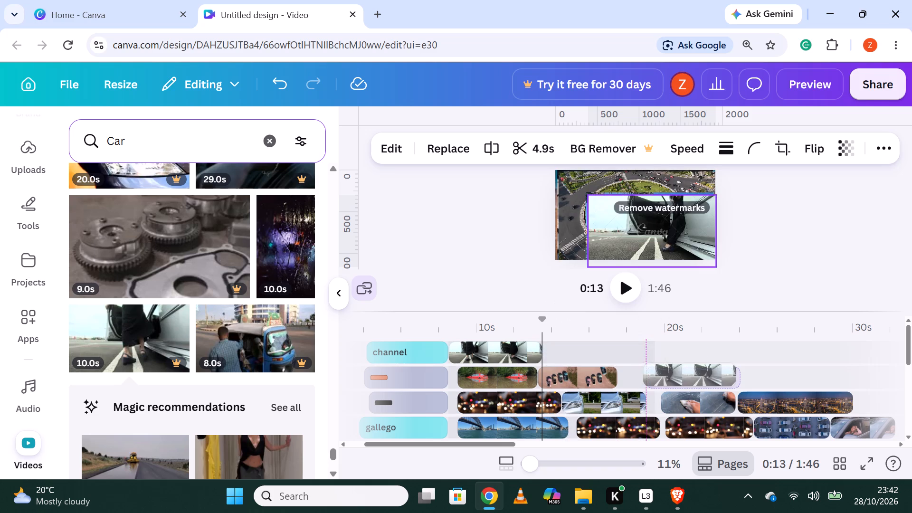
left_click(661, 372)
double_click(651, 374)
left_click(673, 377)
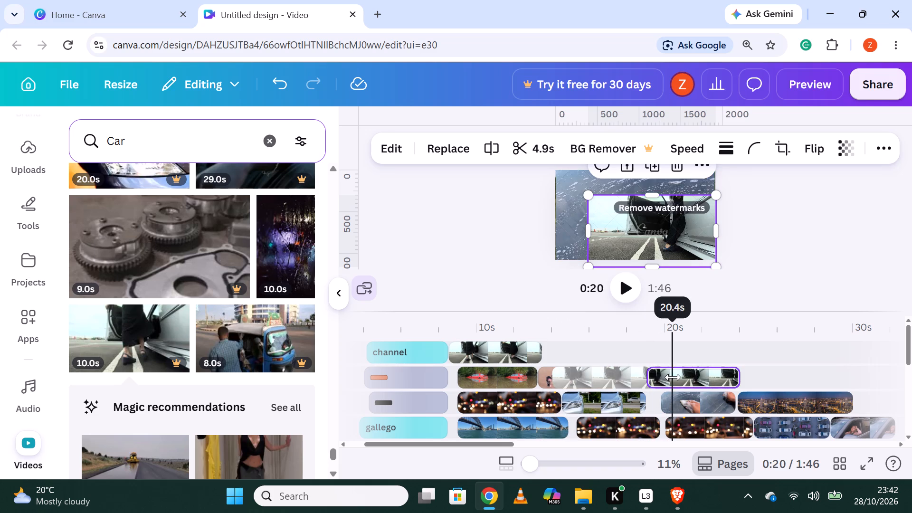
left_click(586, 373)
left_click_drag(679, 382, 661, 384)
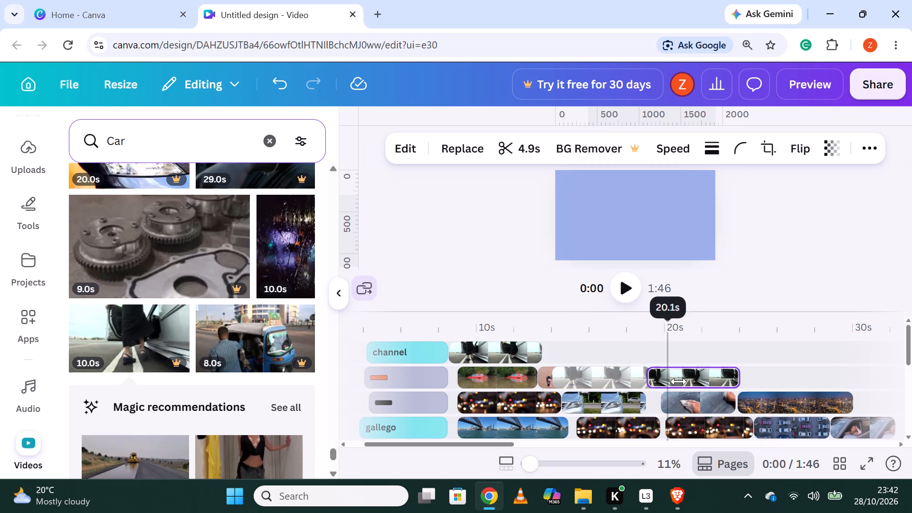
Hide the timeline to switch to the scrolling page view.
left_click(740, 453)
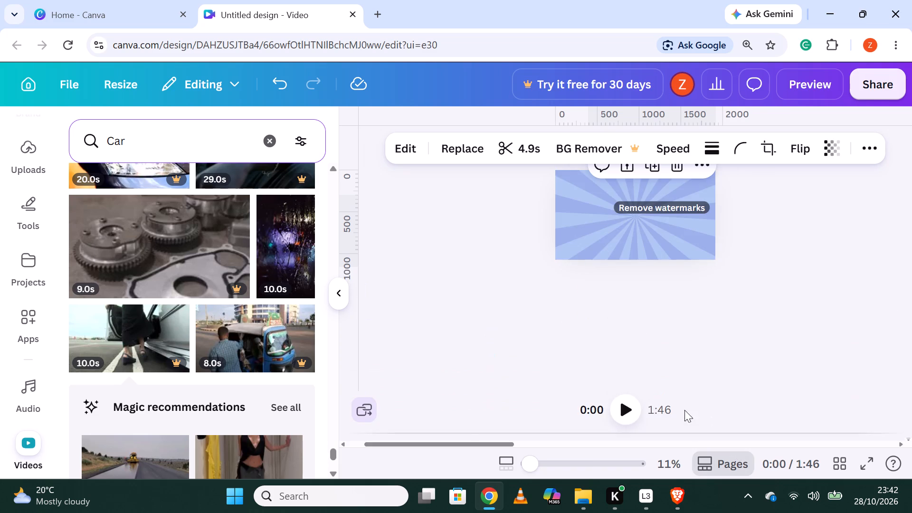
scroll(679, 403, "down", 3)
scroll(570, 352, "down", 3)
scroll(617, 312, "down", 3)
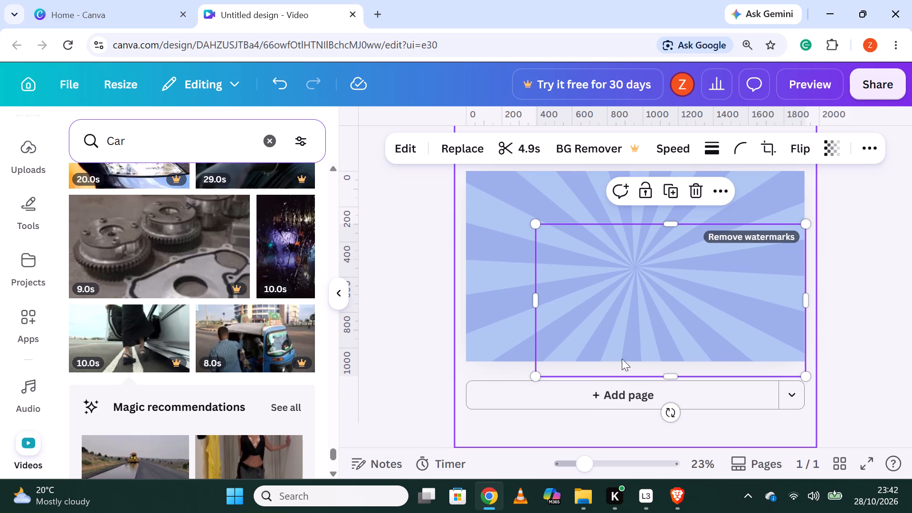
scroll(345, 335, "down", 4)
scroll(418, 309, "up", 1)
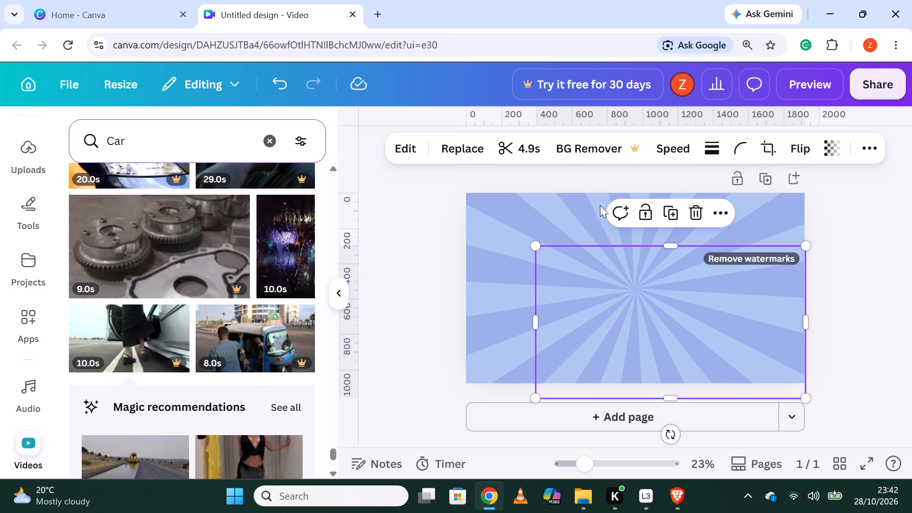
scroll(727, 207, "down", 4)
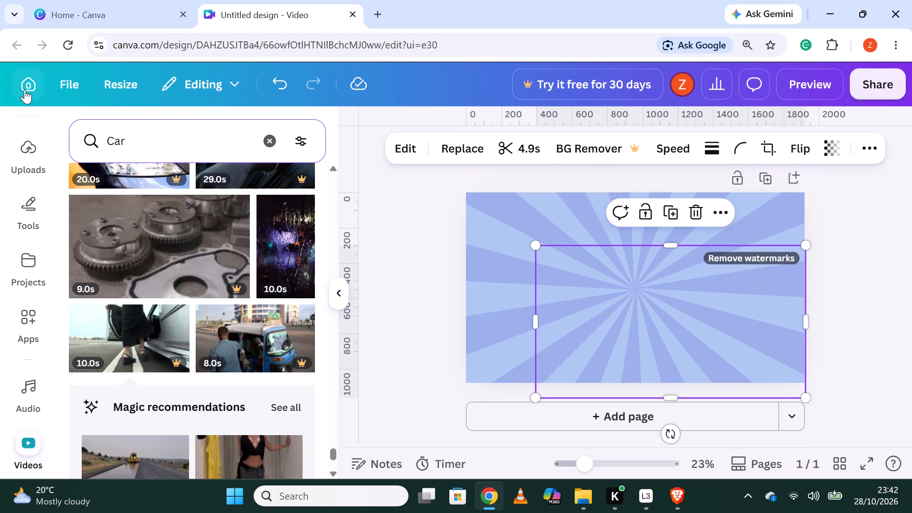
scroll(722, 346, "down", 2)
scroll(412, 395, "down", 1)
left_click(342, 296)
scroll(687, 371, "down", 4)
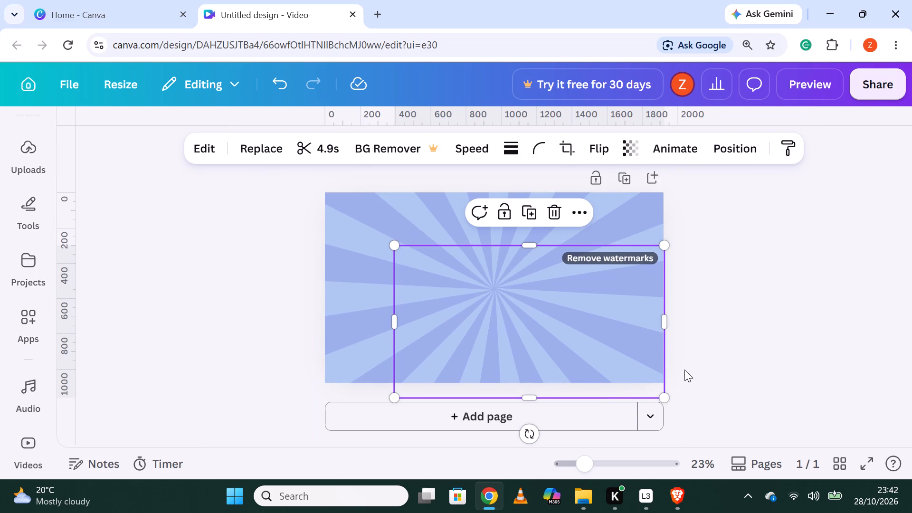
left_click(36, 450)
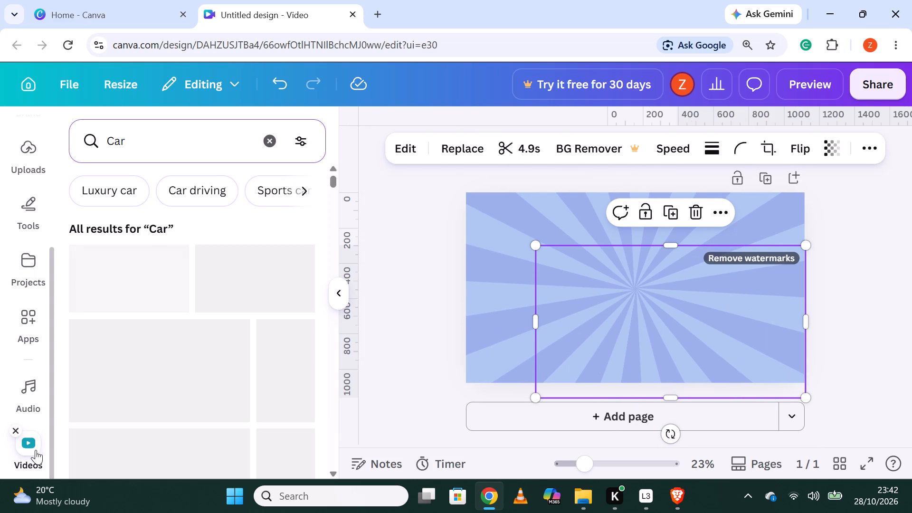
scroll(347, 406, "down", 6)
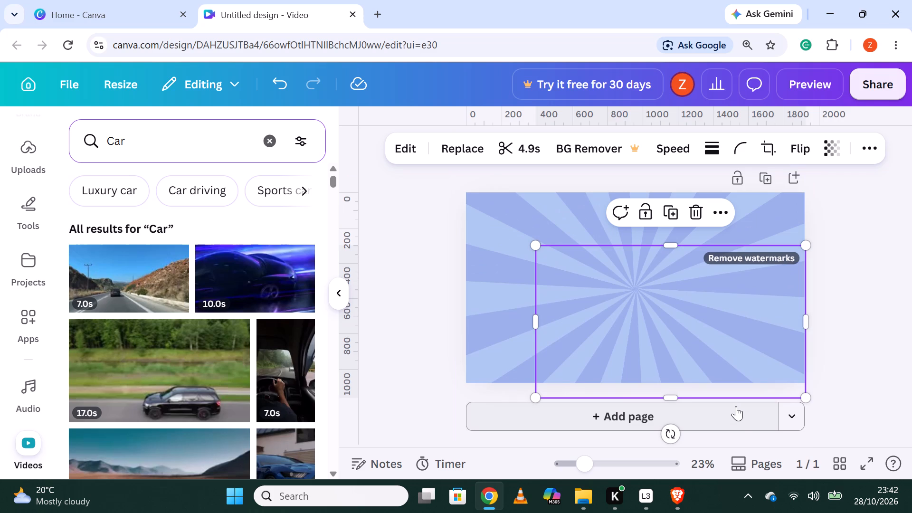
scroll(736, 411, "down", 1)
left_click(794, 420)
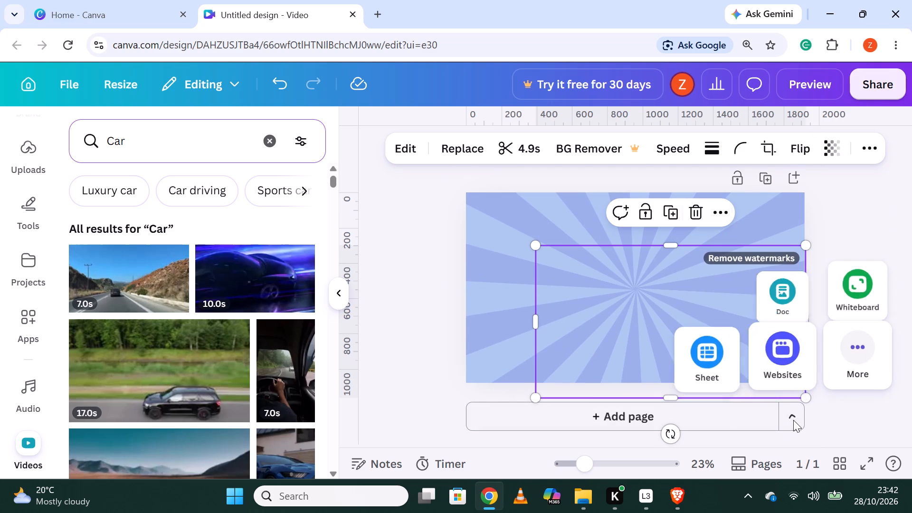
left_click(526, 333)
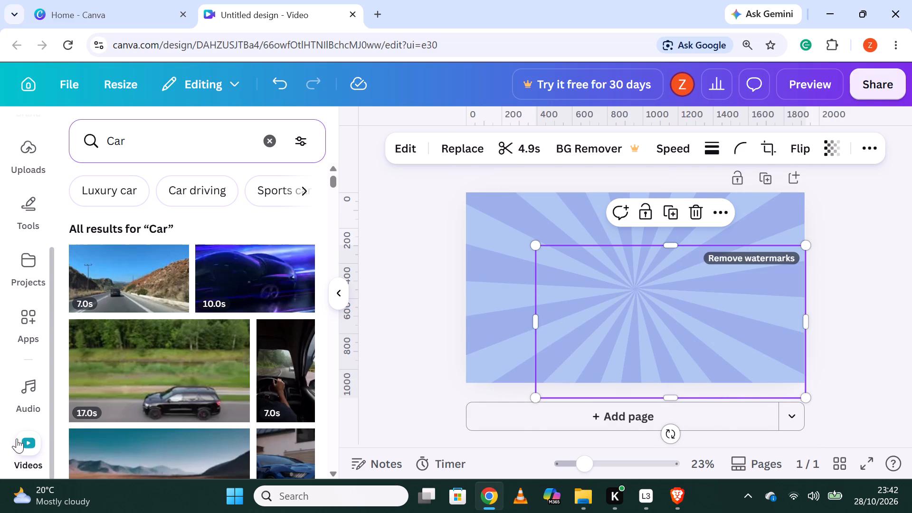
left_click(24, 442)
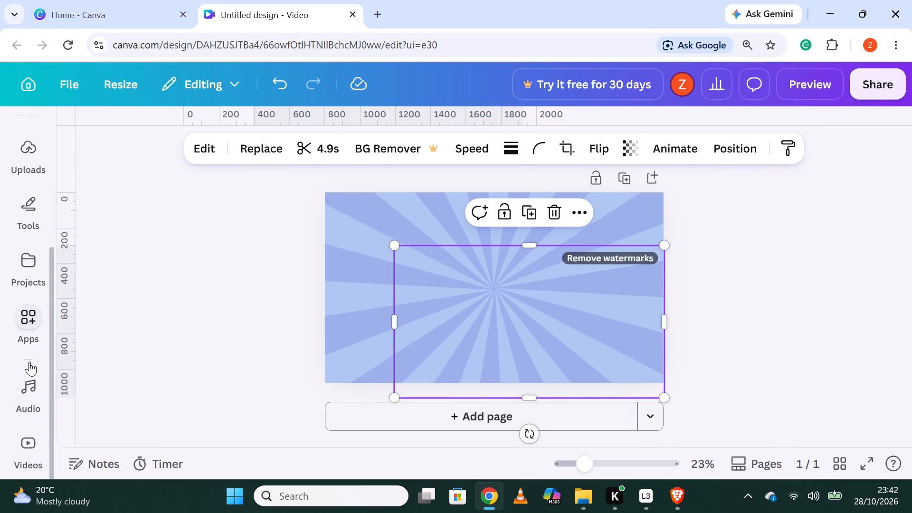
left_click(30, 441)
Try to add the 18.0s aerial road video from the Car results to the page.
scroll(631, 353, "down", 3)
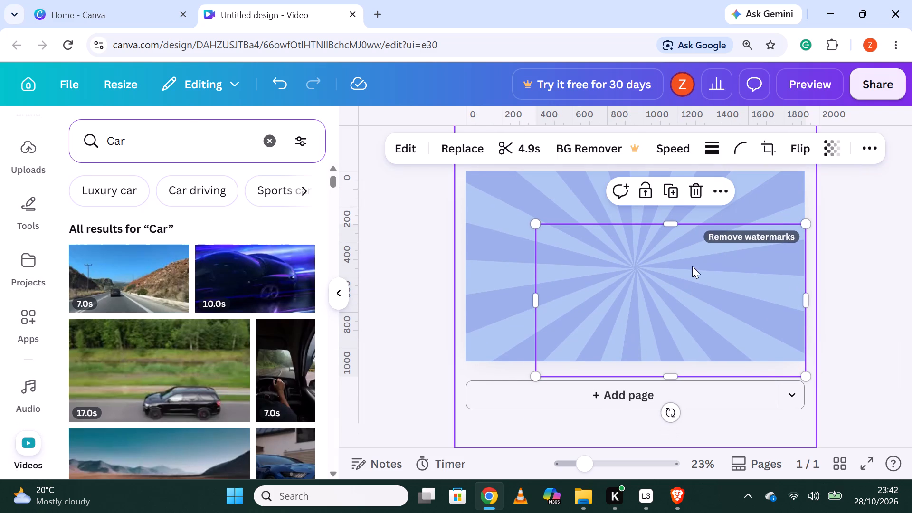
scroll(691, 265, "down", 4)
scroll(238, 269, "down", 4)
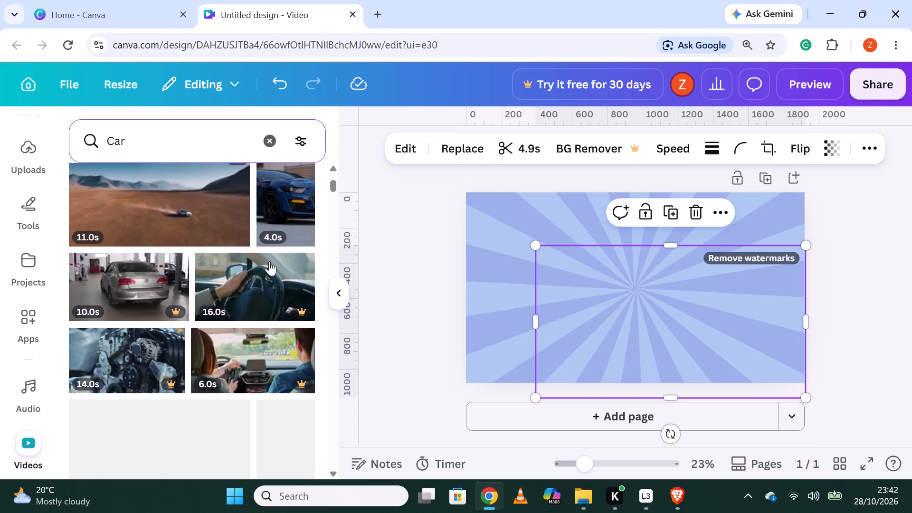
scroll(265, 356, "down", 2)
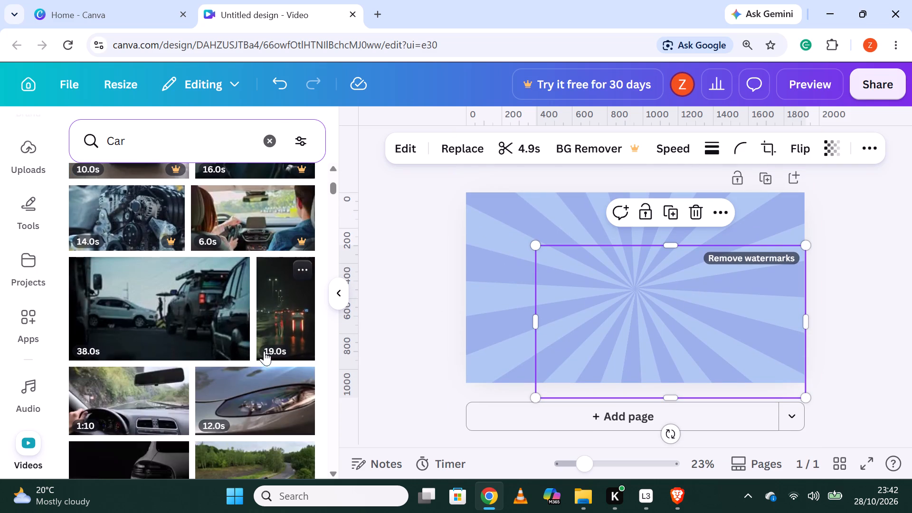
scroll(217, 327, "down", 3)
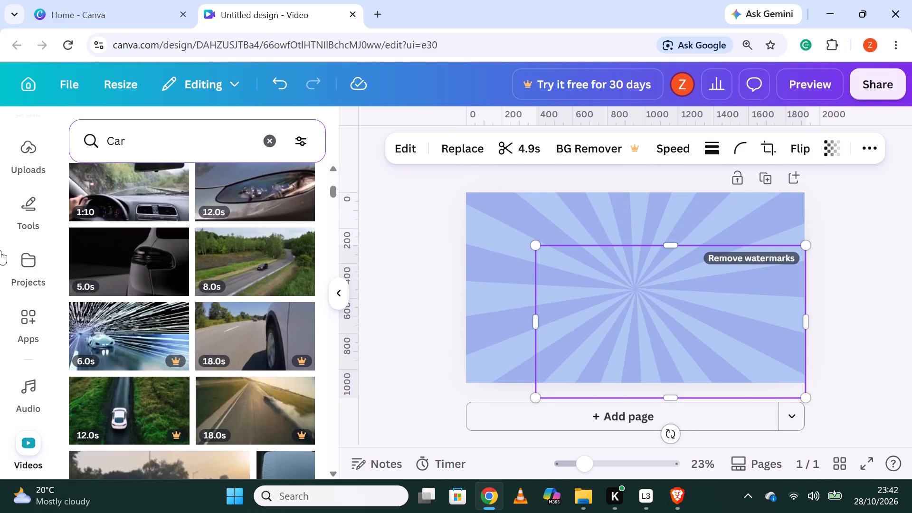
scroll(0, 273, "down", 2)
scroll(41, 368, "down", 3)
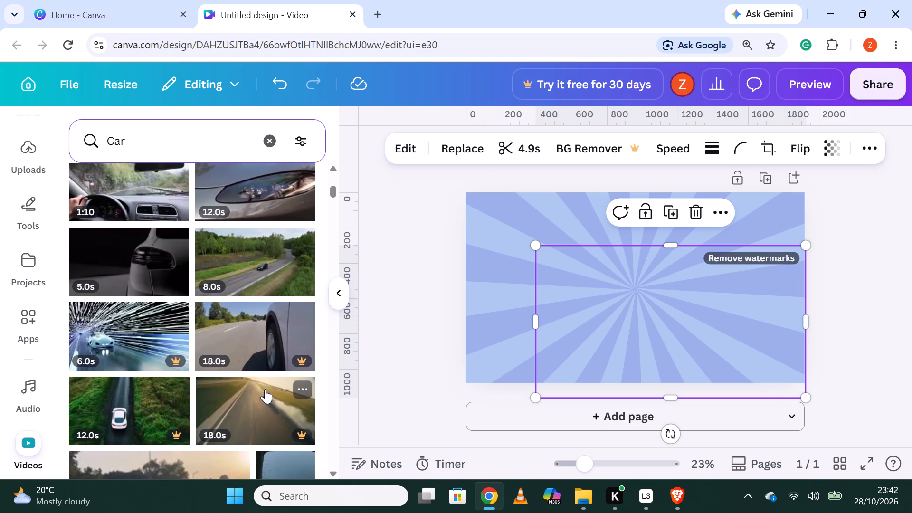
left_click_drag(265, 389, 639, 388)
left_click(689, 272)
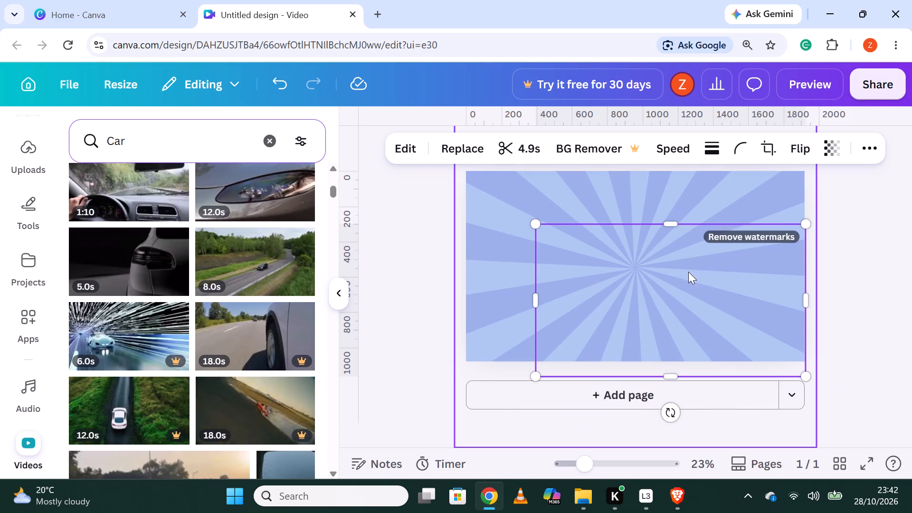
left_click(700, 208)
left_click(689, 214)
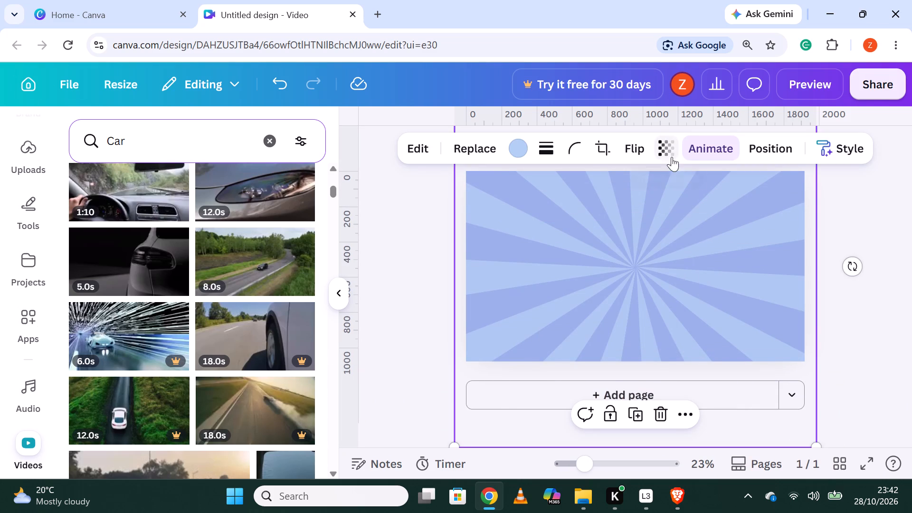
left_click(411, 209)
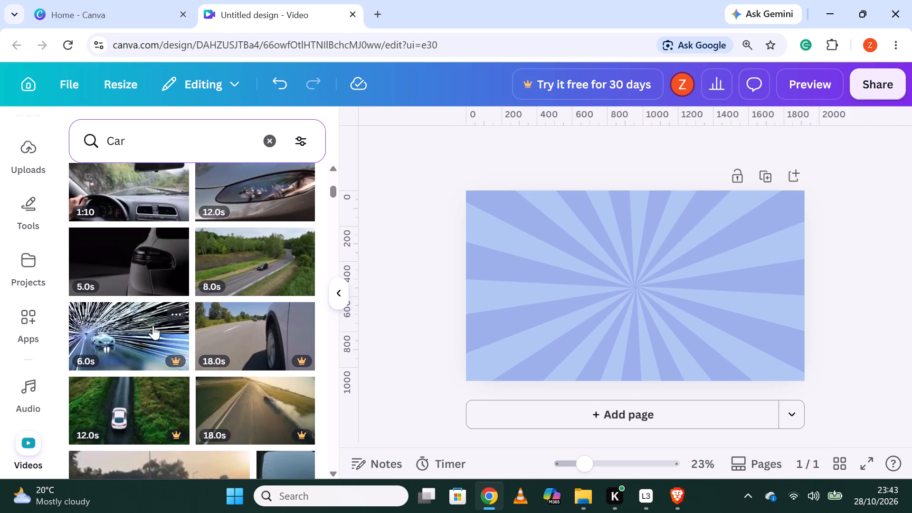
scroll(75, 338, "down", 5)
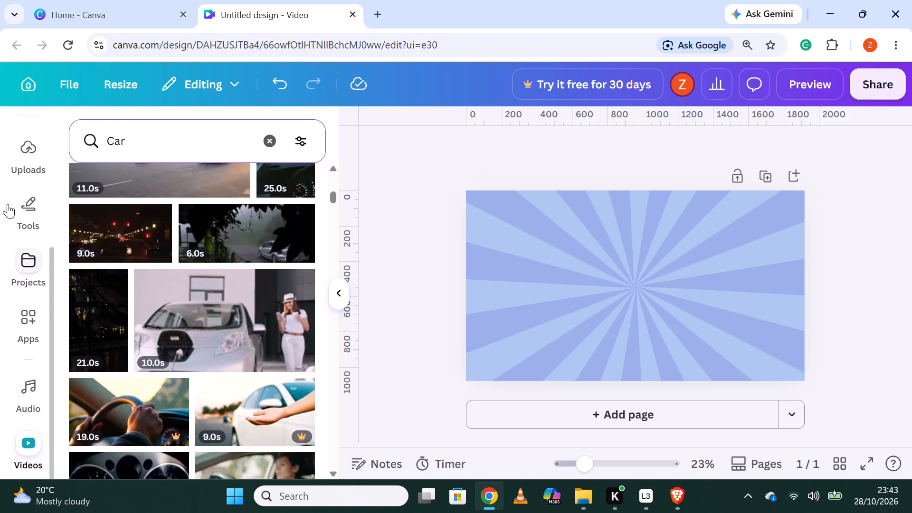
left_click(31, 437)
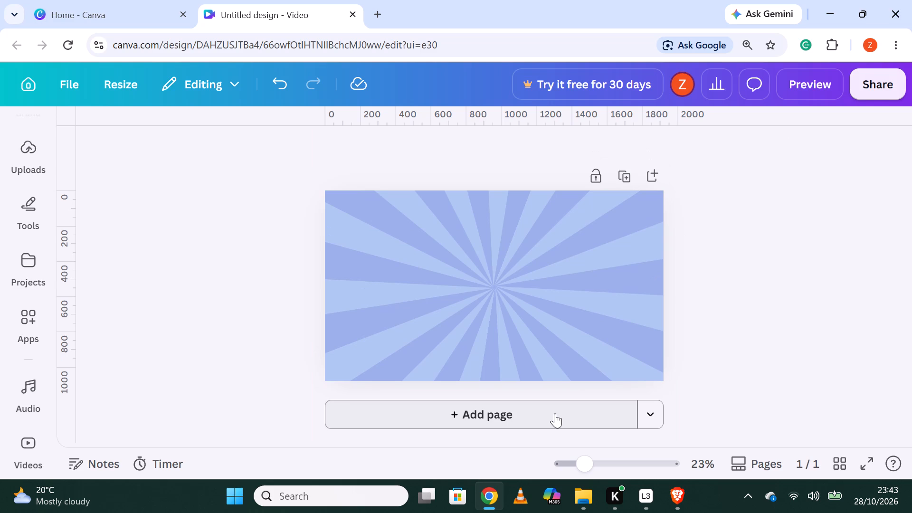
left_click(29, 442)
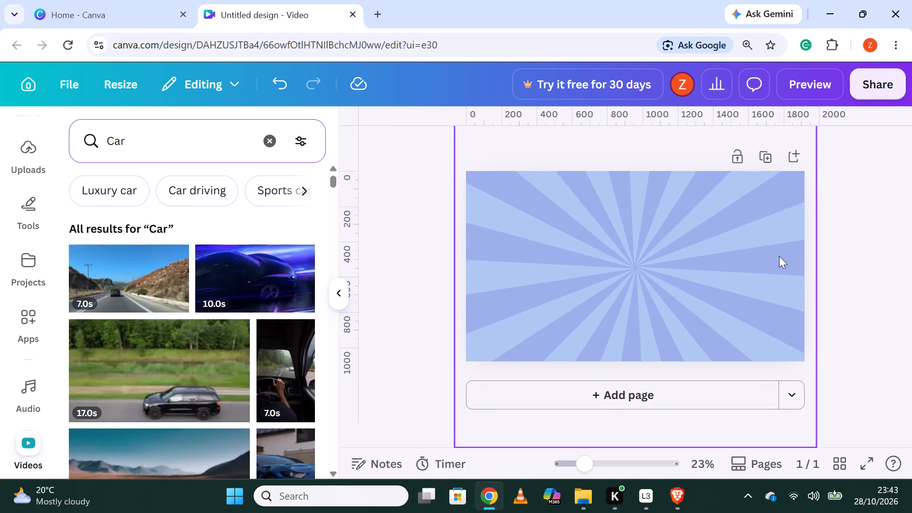
Add a new page to the design.
left_click(791, 171)
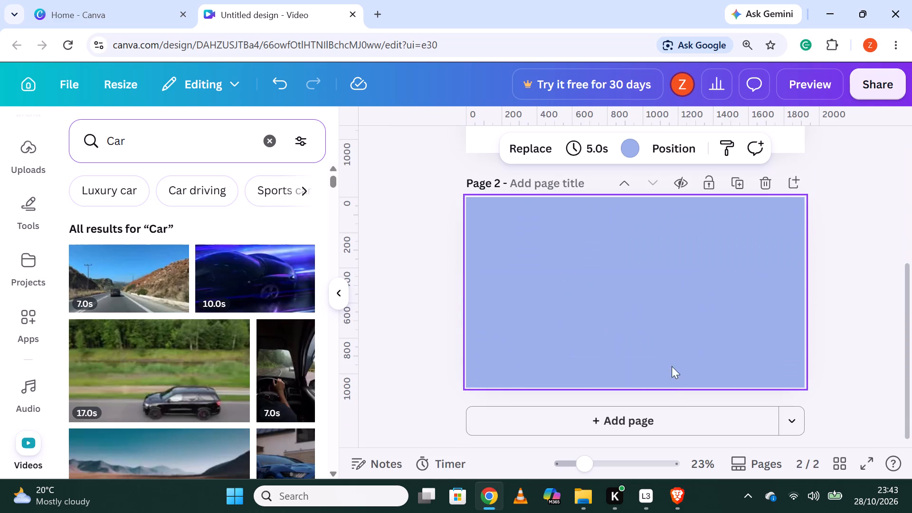
Delete page 2, the one with the blue background.
scroll(784, 275, "up", 2)
left_click(767, 317)
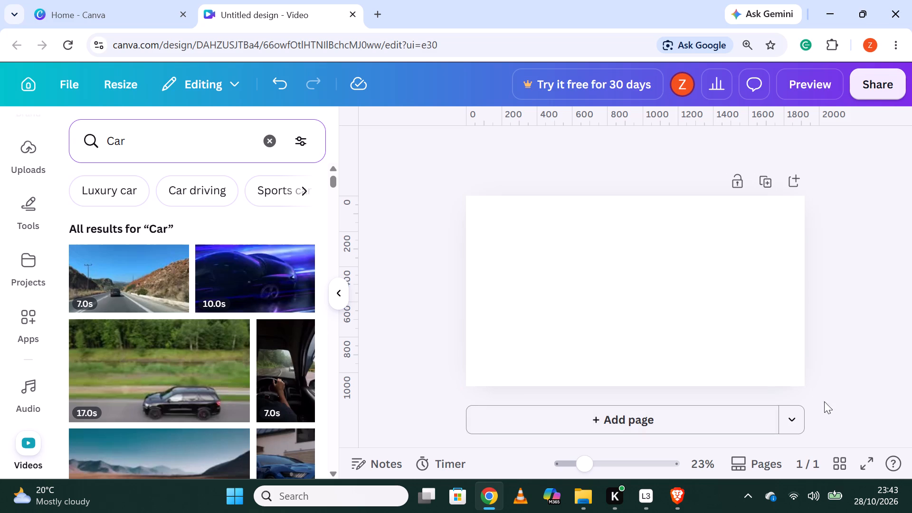
Clear the Car search from the video library.
left_click(275, 143)
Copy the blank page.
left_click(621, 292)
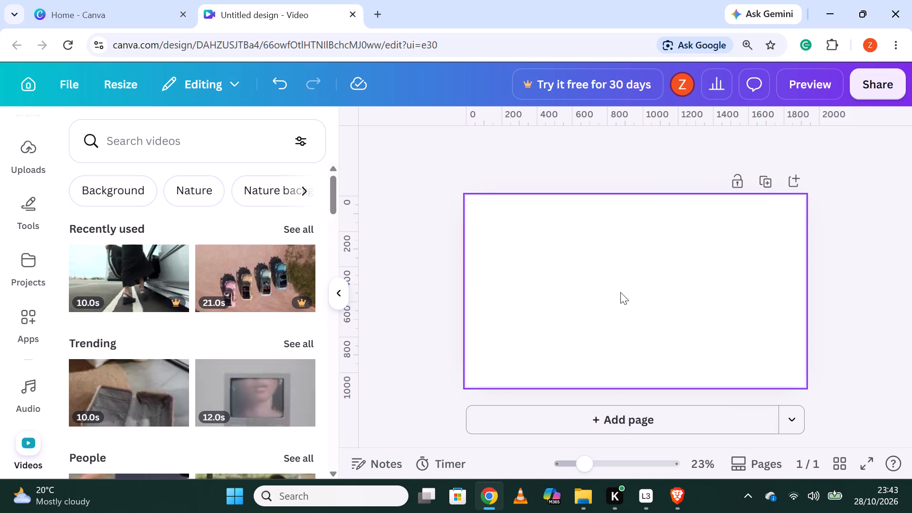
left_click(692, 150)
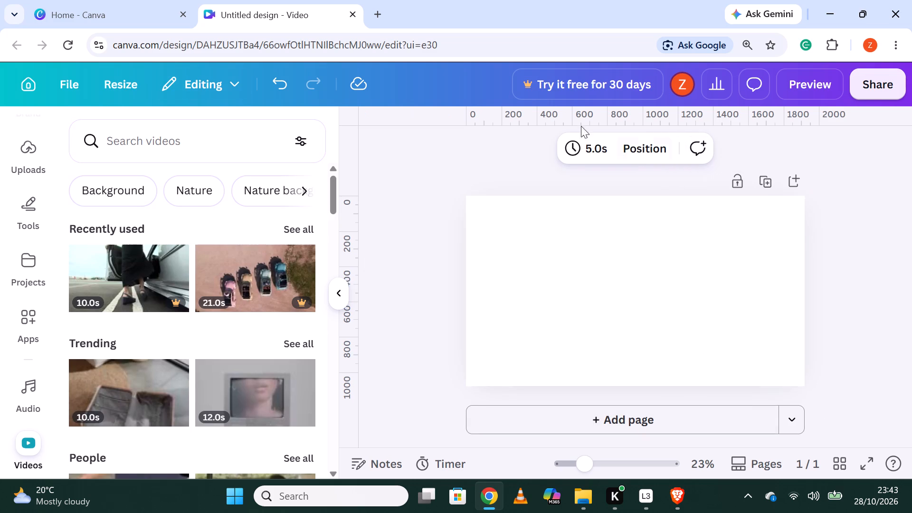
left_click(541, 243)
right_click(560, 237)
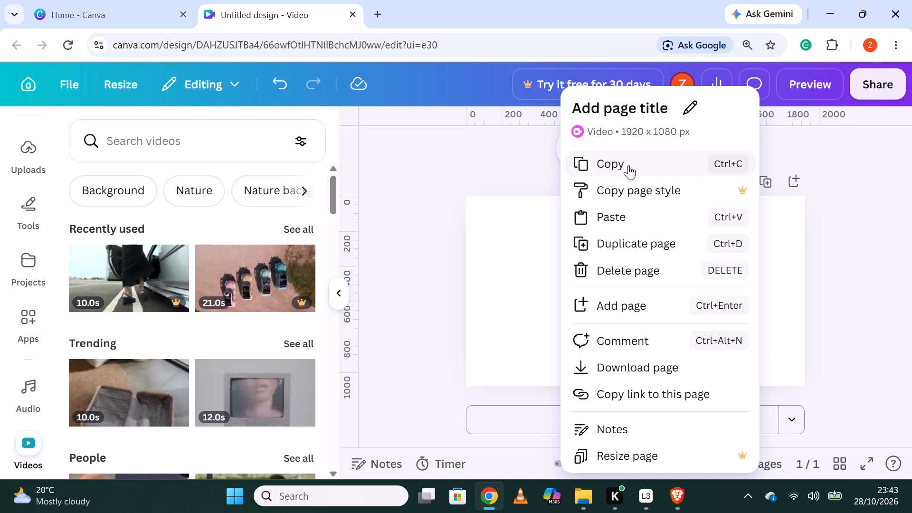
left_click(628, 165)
Add the recently used 10.0s video of a person stepping out of a car to the blank page.
left_click(150, 297)
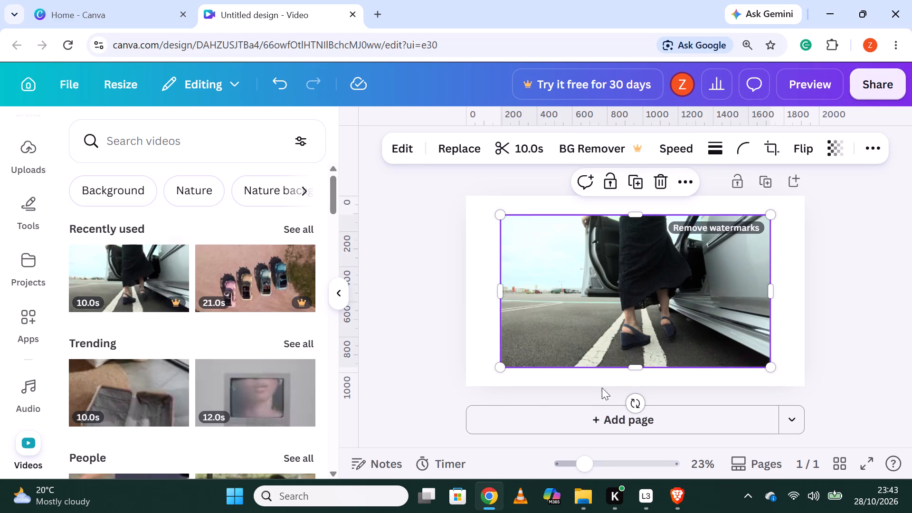
scroll(615, 389, "down", 3)
left_click(634, 273)
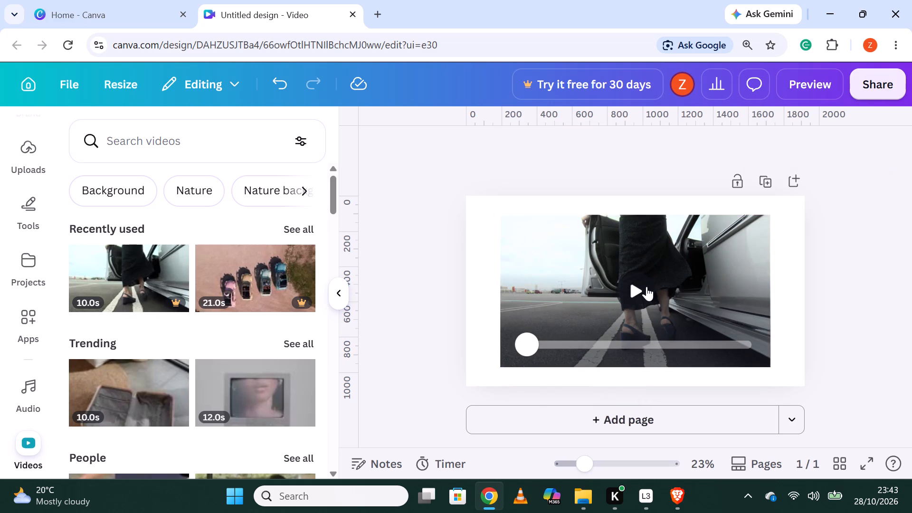
Play the stepping-out-of-car clip on the page and skip ahead in it to preview its content.
scroll(82, 330, "down", 3)
scroll(216, 285, "down", 1)
scroll(233, 350, "down", 5)
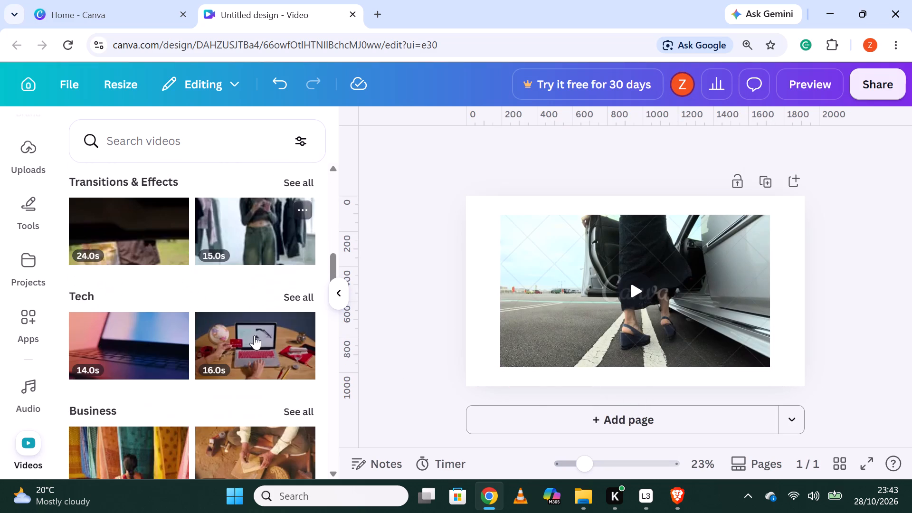
left_click(636, 292)
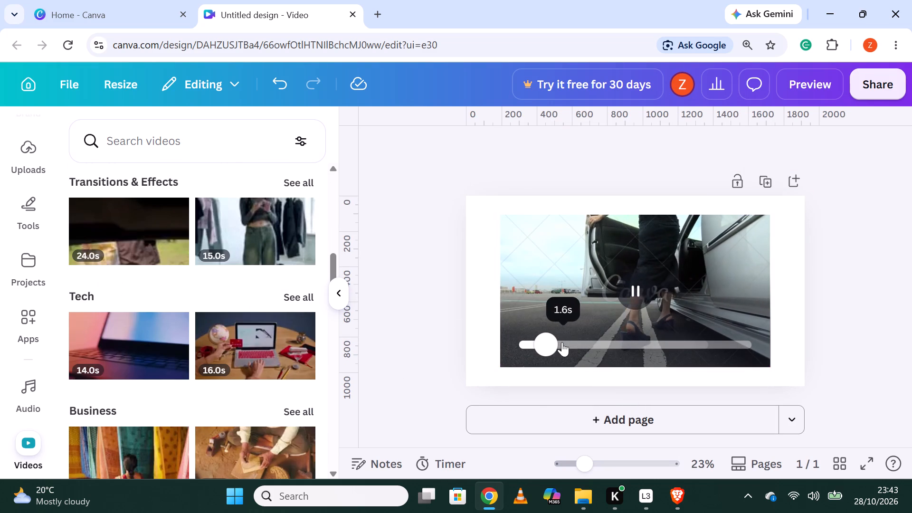
left_click_drag(563, 342, 670, 323)
left_click(651, 262)
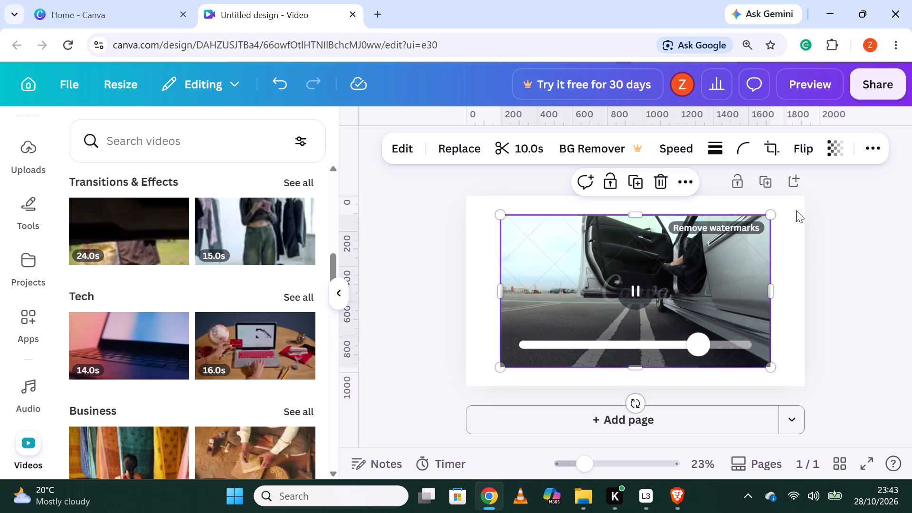
Add the 6.0s city-at-dusk video from the Timelapse category to the page.
scroll(202, 344, "down", 2)
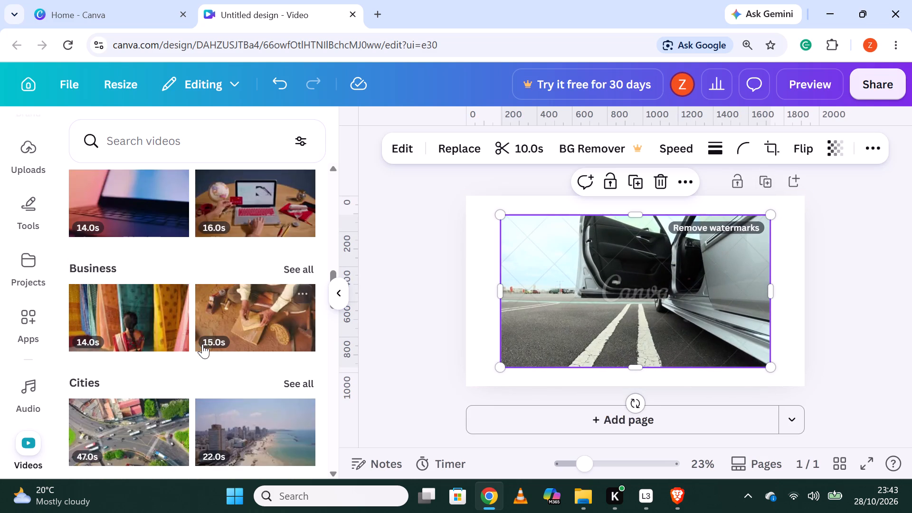
scroll(202, 344, "down", 3)
left_click(137, 335)
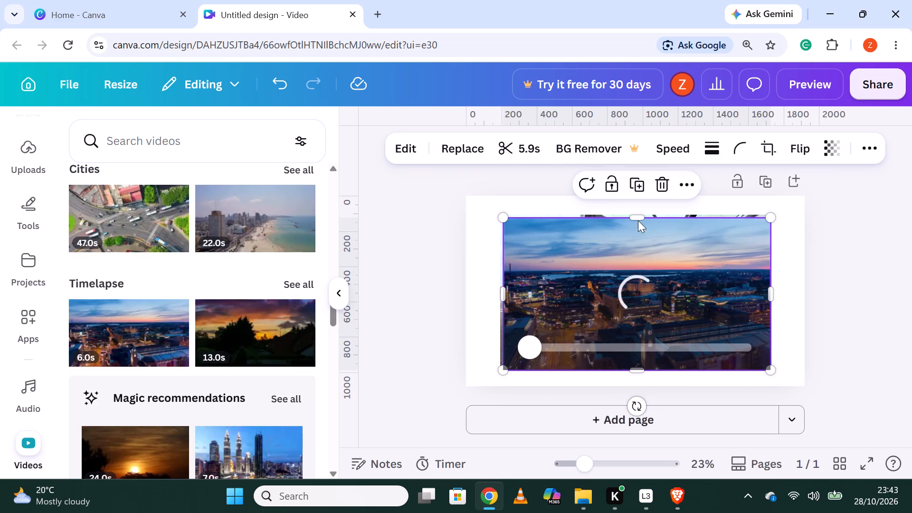
Enlarge the city-at-dusk clip slightly at its top and left edges to cover the clip beneath, and pause its playback.
left_click_drag(635, 218, 639, 208)
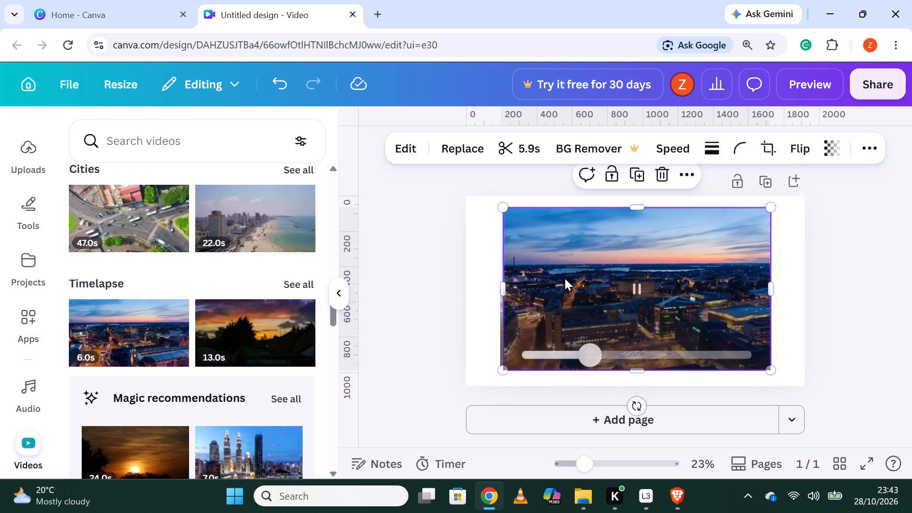
left_click_drag(501, 294, 497, 293)
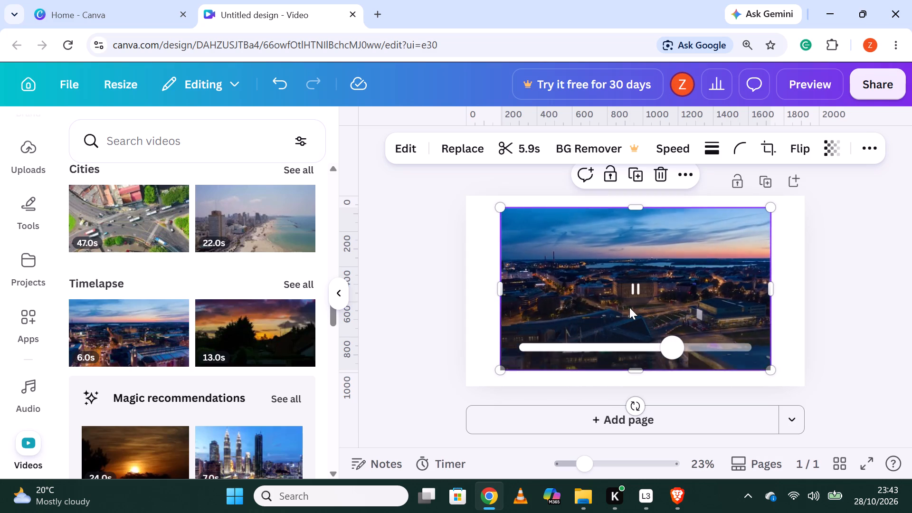
left_click(634, 288)
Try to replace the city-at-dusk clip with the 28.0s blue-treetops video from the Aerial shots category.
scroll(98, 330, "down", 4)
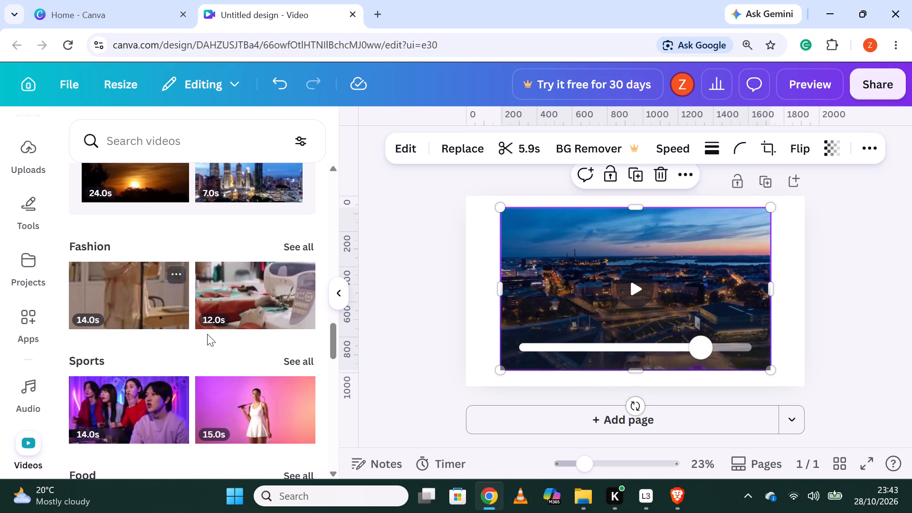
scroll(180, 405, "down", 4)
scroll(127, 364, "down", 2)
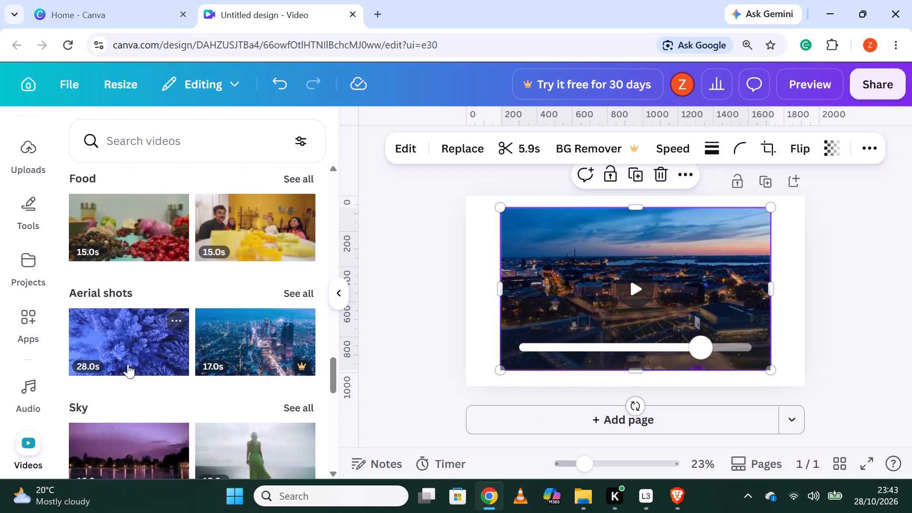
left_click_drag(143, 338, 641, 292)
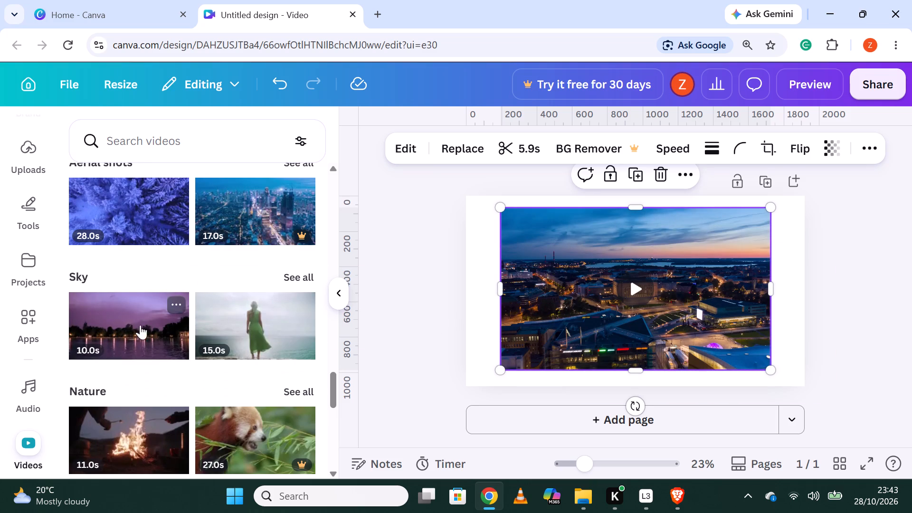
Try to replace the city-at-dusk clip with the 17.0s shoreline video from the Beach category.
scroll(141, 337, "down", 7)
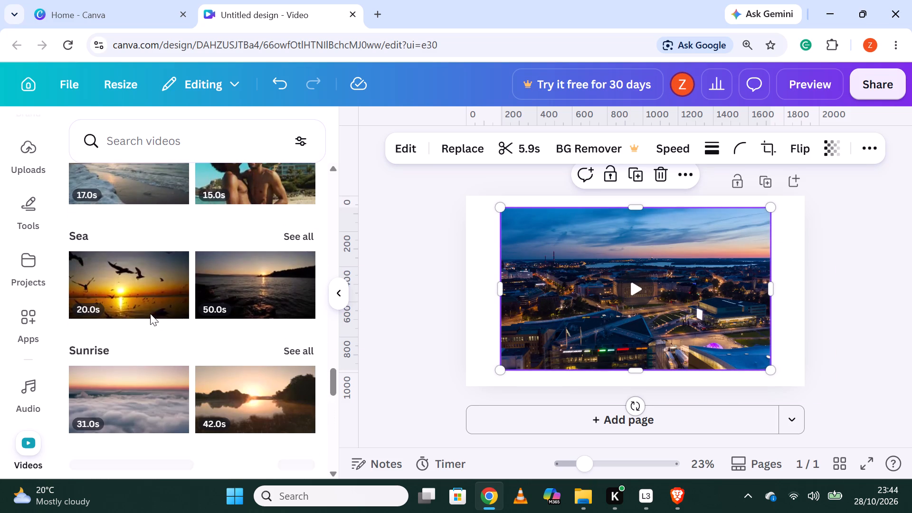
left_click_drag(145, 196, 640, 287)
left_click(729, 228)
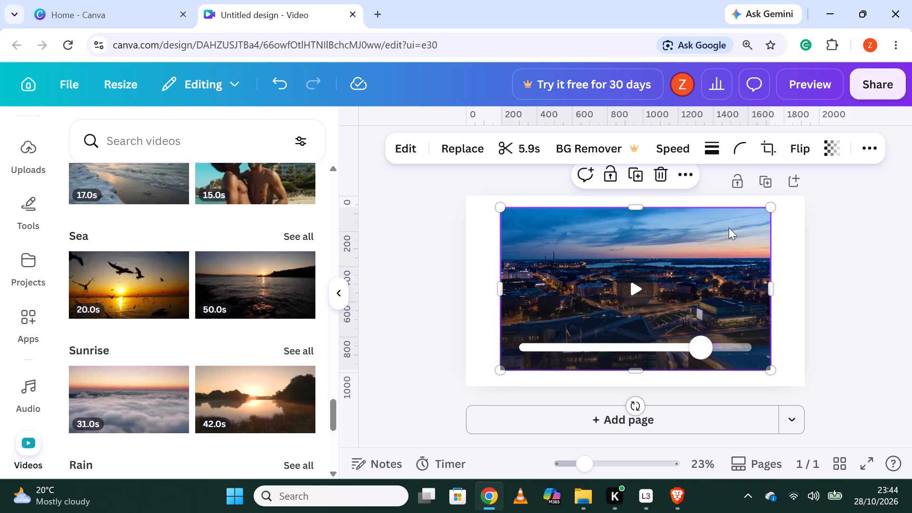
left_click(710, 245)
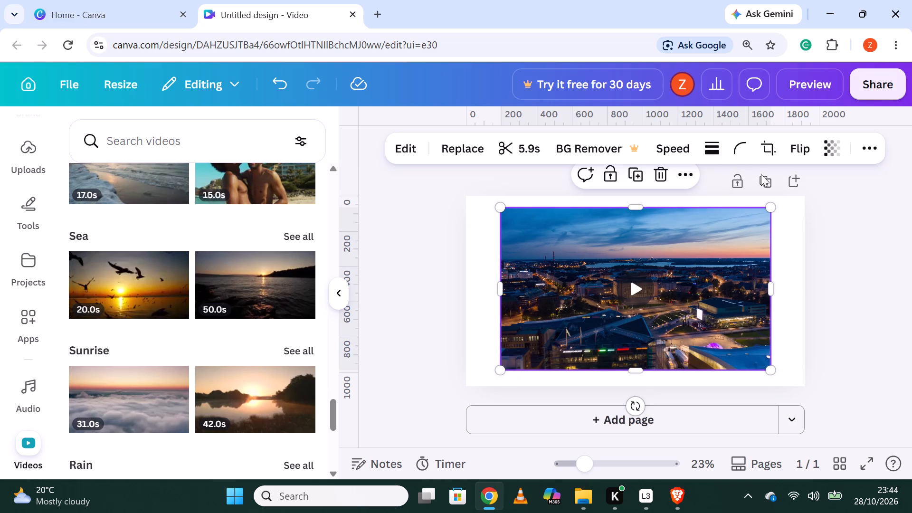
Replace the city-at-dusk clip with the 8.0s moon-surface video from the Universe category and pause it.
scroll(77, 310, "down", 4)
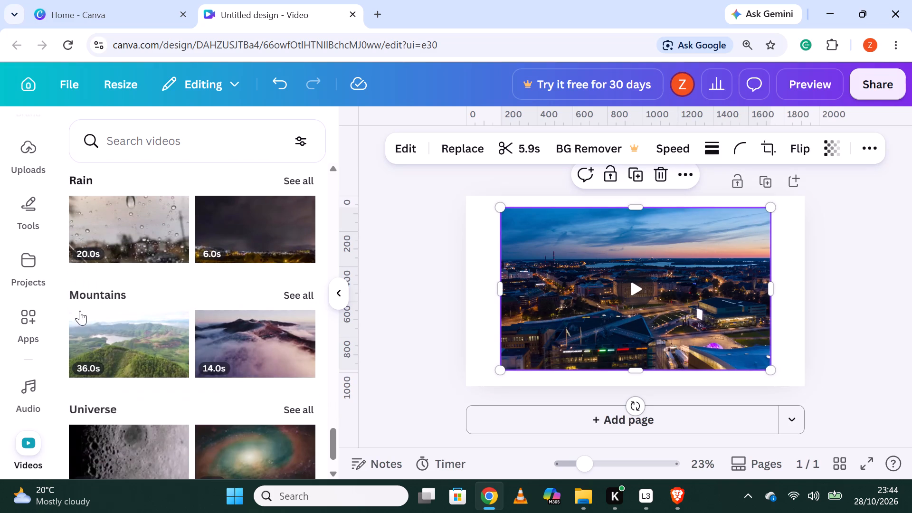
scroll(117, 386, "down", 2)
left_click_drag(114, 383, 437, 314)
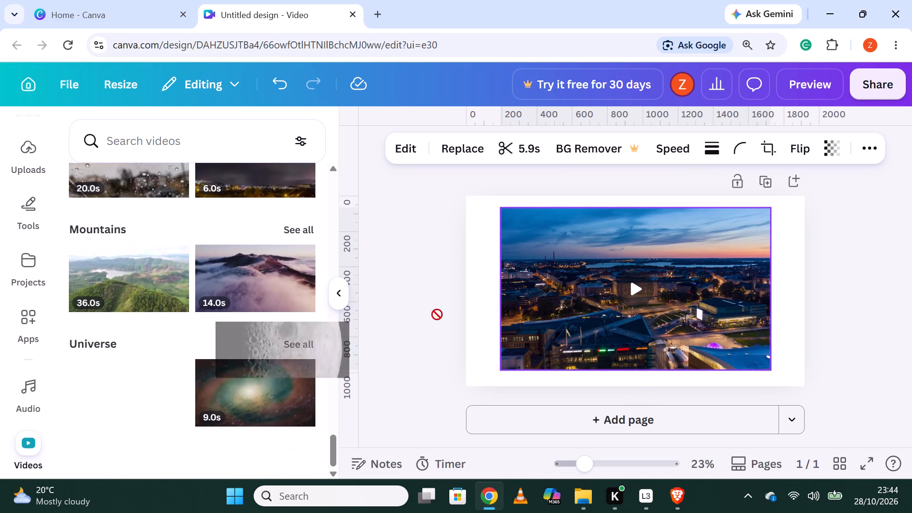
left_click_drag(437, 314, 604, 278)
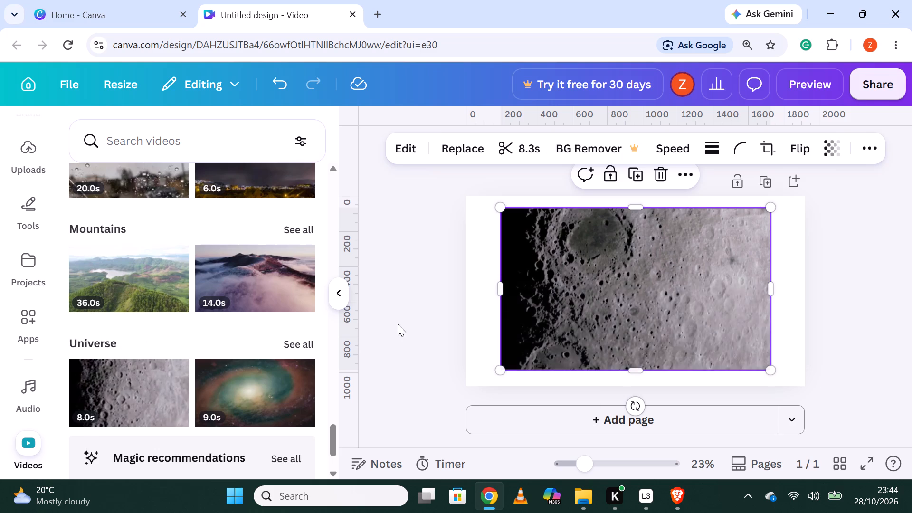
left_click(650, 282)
Replace the moon-surface clip on the page with the 17.0s shoreline video from the Beach category.
scroll(46, 369, "down", 7)
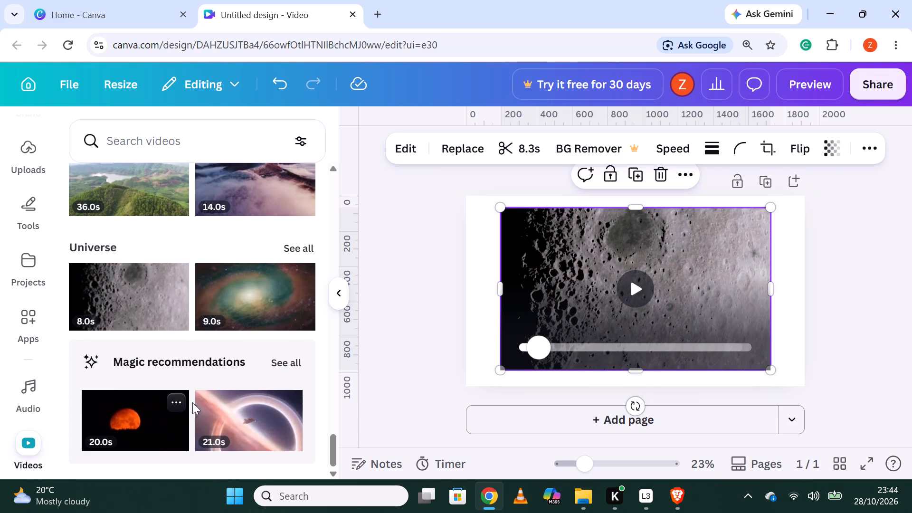
scroll(189, 391, "down", 2)
scroll(175, 315, "down", 4)
scroll(175, 315, "up", 6)
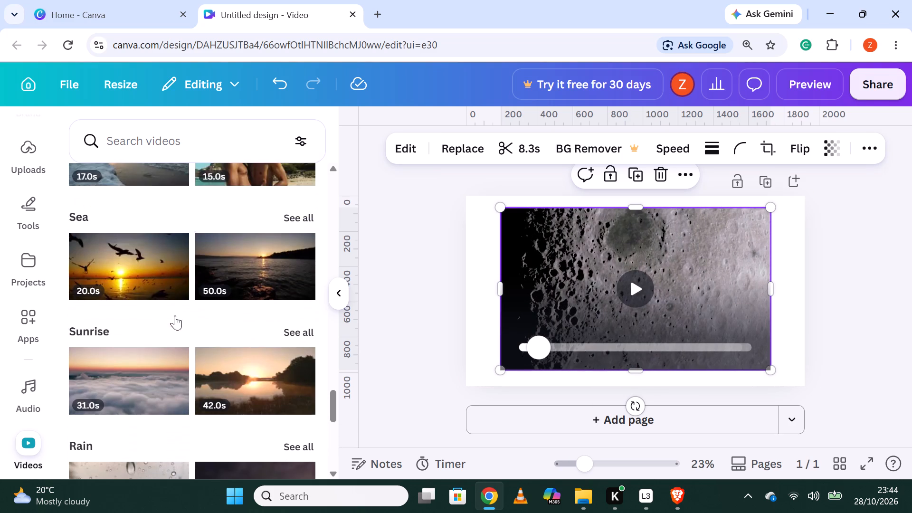
scroll(169, 307, "up", 2)
left_click_drag(115, 310, 565, 330)
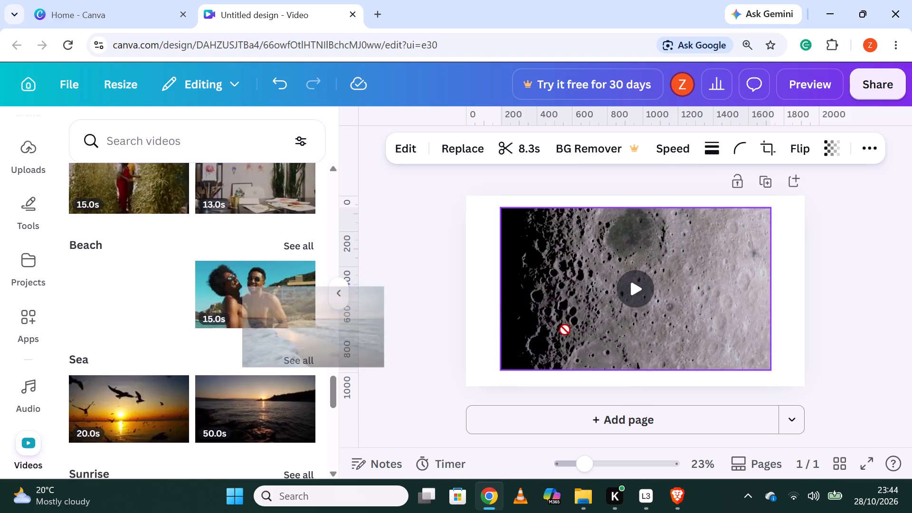
left_click_drag(565, 330, 602, 310)
Pause the shoreline clip and examine the video library's categories, from Recently used and Trending to Timelapse and Fashion, for further footage.
scroll(198, 294, "up", 3)
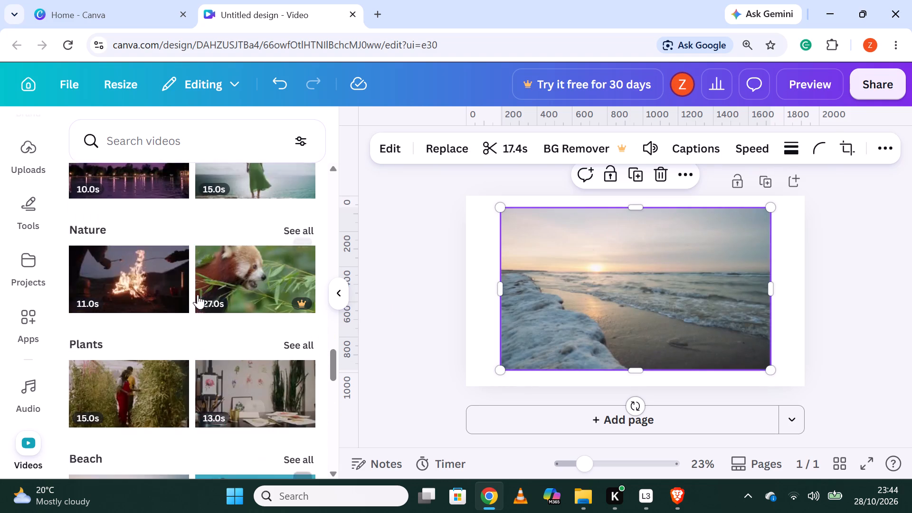
scroll(198, 294, "up", 16)
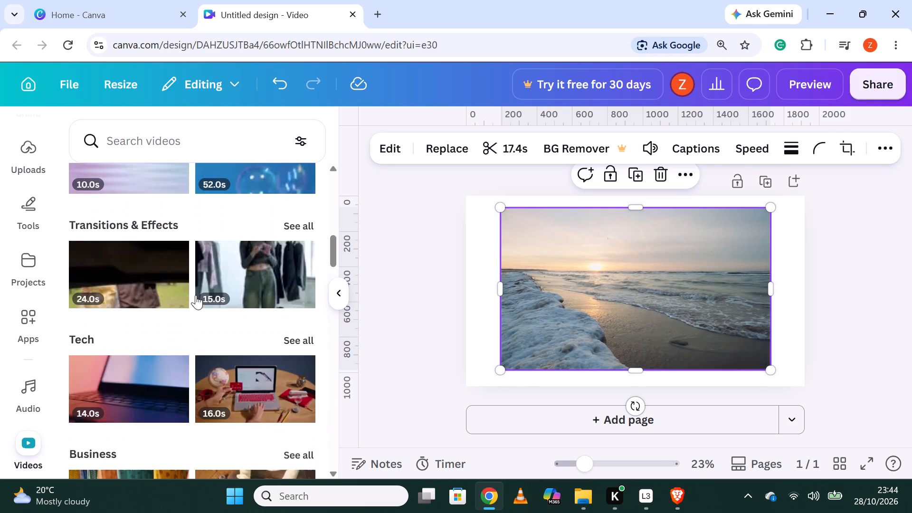
scroll(196, 295, "up", 12)
scroll(193, 296, "down", 2)
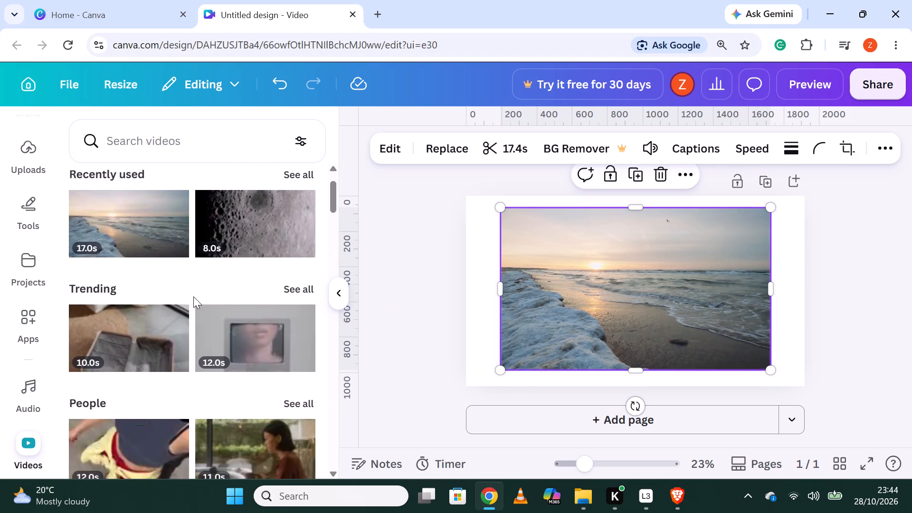
scroll(193, 296, "down", 1)
scroll(193, 296, "up", 3)
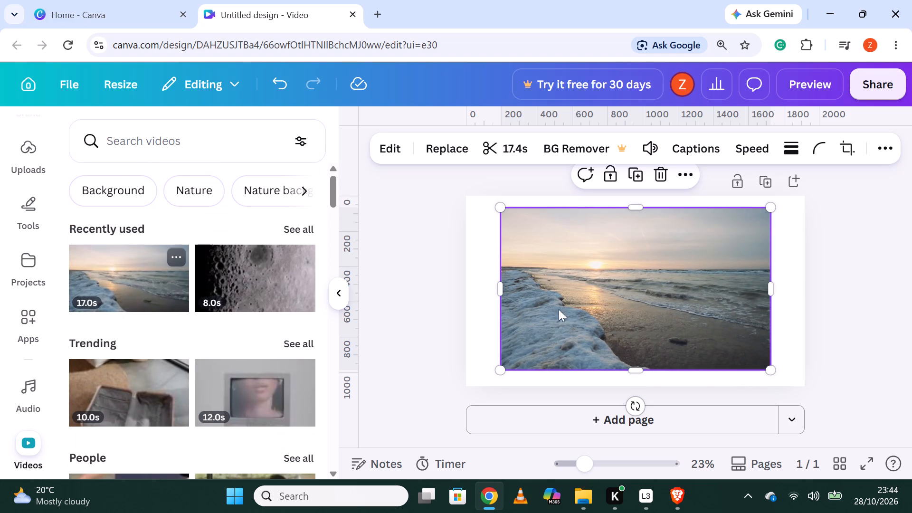
left_click(663, 308)
scroll(245, 378, "down", 4)
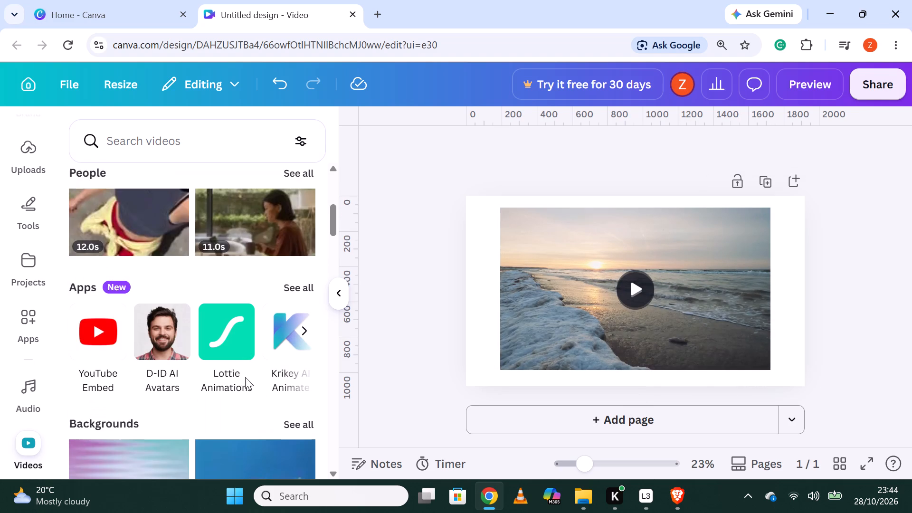
scroll(245, 377, "down", 10)
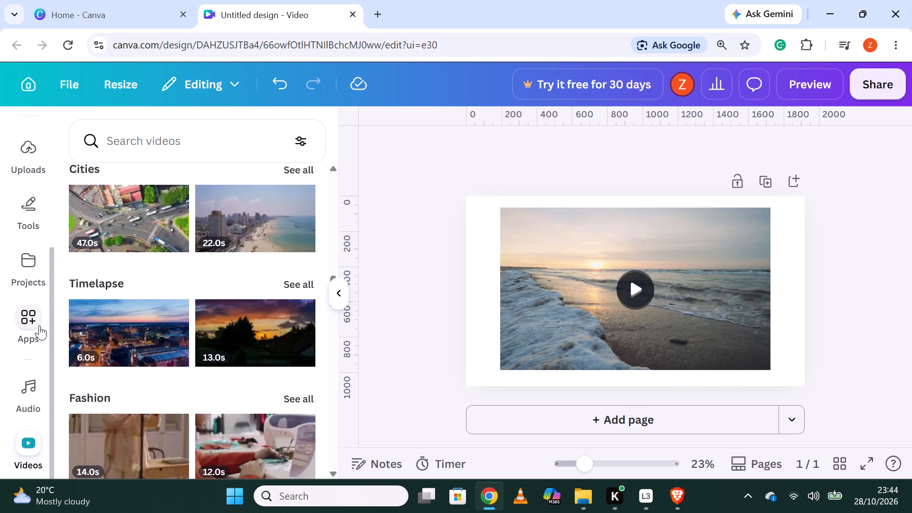